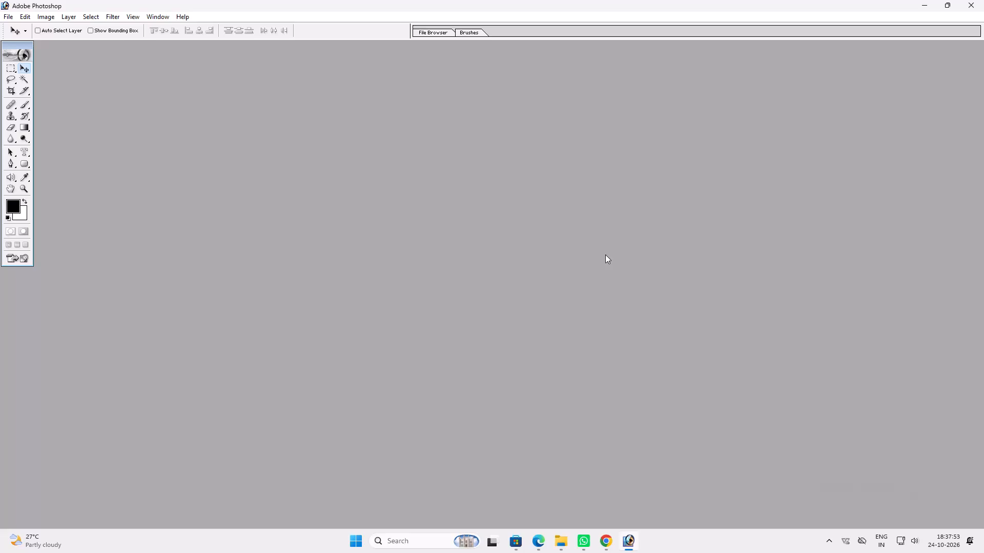
# Create a new white CMYK document 30 inches wide and 72 inches high.
pyautogui.hotkey('ctrl', 'n')
pyautogui.press('Tab')
pyautogui.press('Tab')
pyautogui.write('3.0')
pyautogui.hotkey('shift', 'Tab')
pyautogui.press('Tab')
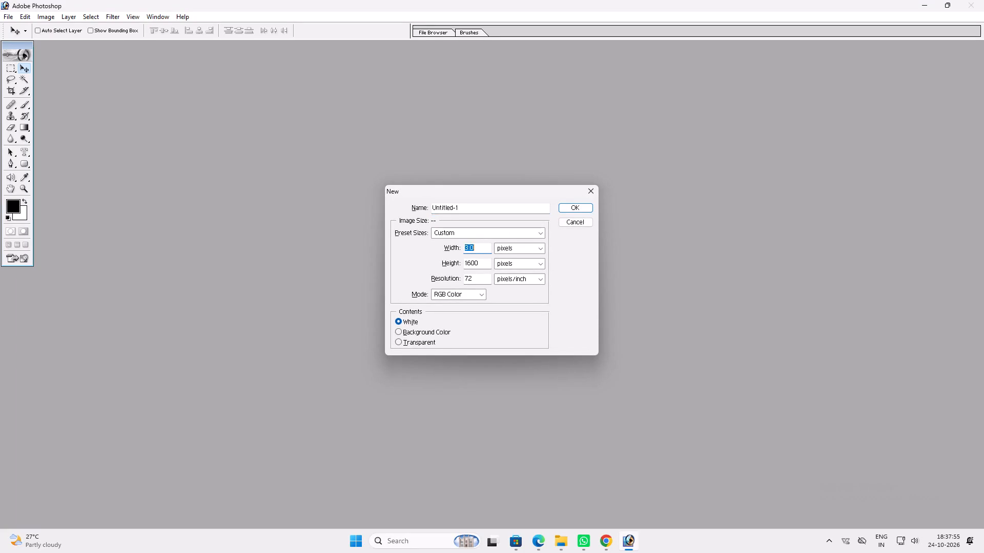
pyautogui.press('3')
pyautogui.press('0')
pyautogui.press('Tab')
pyautogui.press('Down')
pyautogui.press('Tab')
pyautogui.press('7')
pyautogui.press('2')
pyautogui.press('Tab')
pyautogui.press('Down')
pyautogui.press('Tab')
pyautogui.press('Tab')
pyautogui.press('Tab')
pyautogui.press('Right')
pyautogui.press('Return')
# Paste the copied shopfront photo into the new document and maximize the document window.
pyautogui.hotkey('ctrl', 'v')
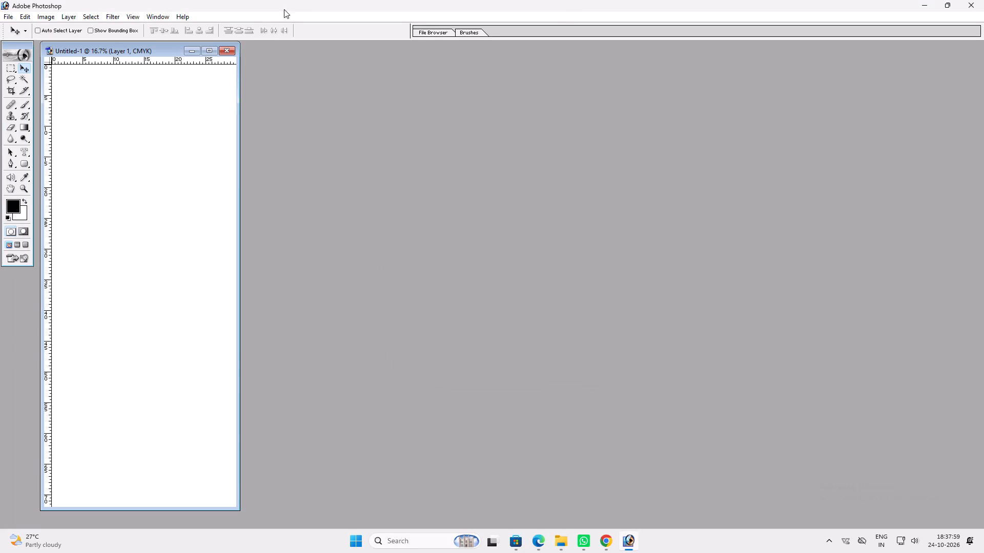
pyautogui.keyDown('ctrl'); pyautogui.click(213, 55); pyautogui.keyUp('ctrl')
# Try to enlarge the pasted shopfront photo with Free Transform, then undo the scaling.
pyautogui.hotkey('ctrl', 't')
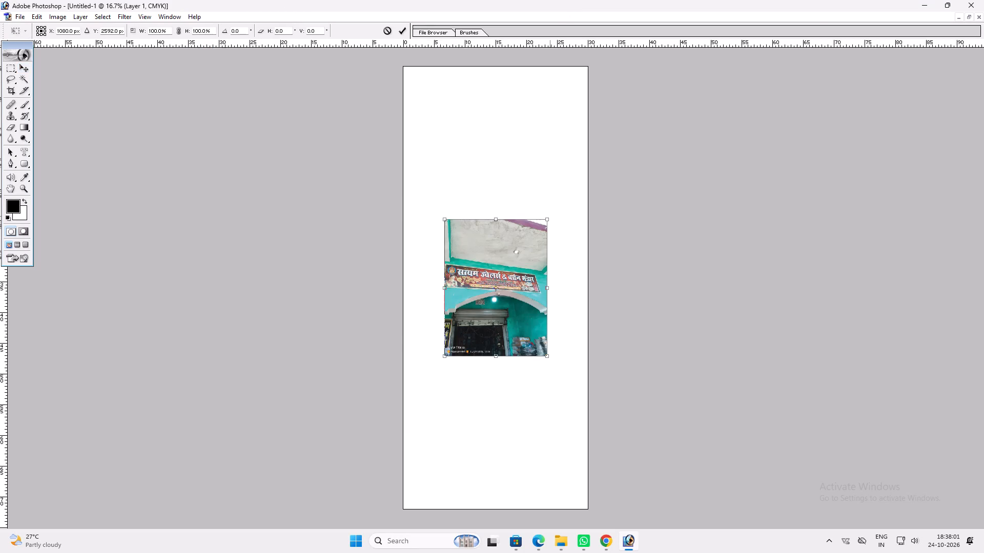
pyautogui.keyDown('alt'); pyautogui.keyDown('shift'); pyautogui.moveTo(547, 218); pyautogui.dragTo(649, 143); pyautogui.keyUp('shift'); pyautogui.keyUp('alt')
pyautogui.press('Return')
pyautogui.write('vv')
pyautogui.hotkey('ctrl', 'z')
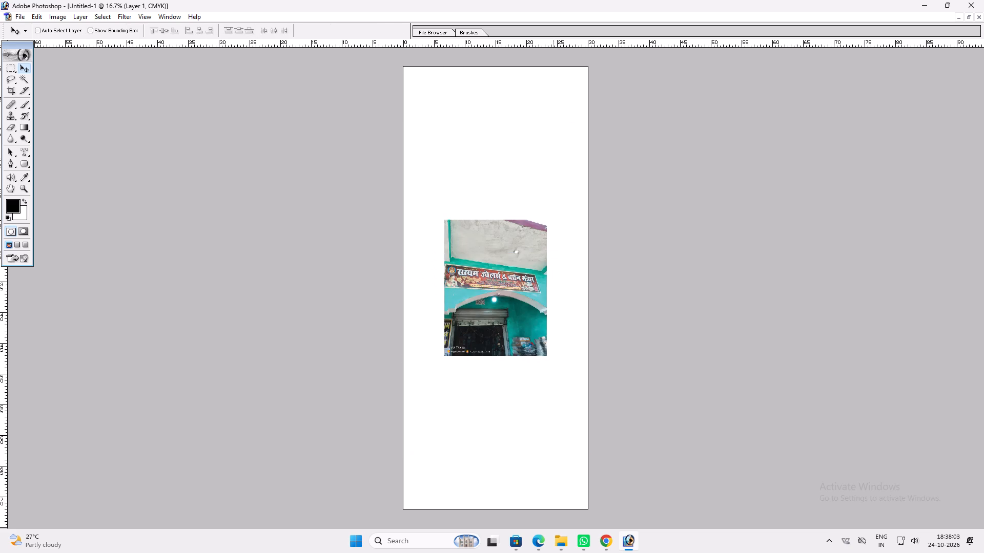
# Scale the shopfront photo up proportionally about its centre until it spans the full canvas width.
pyautogui.hotkey('ctrl', 't')
pyautogui.keyDown('alt'); pyautogui.keyDown('shift'); pyautogui.moveTo(548, 225); pyautogui.dragTo(558, 200); pyautogui.keyUp('shift'); pyautogui.keyUp('alt')
pyautogui.hotkey('ctrl', 'z')
pyautogui.keyDown('alt'); pyautogui.keyDown('shift'); pyautogui.moveTo(547, 217); pyautogui.dragTo(572, 183); pyautogui.keyUp('shift'); pyautogui.keyUp('alt')
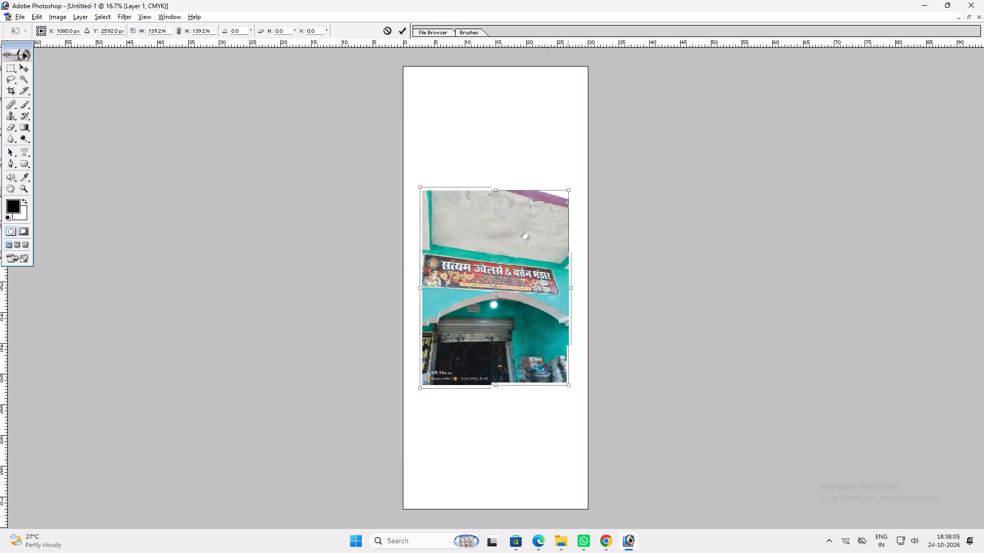
pyautogui.keyDown('alt'); pyautogui.keyDown('shift'); pyautogui.moveTo(572, 183); pyautogui.dragTo(589, 160); pyautogui.keyUp('shift'); pyautogui.keyUp('alt')
pyautogui.press('Return')
pyautogui.press('v')
# Copy a rectangular selection of the shop's signboard onto its own layer and move it slightly lower on the photo.
pyautogui.press('m')
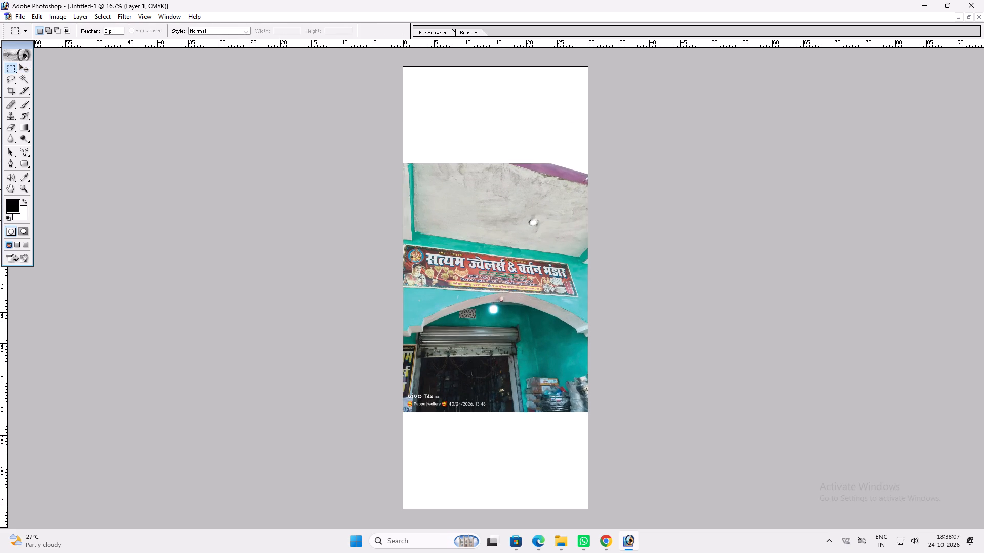
pyautogui.moveTo(403, 243); pyautogui.dragTo(578, 295)
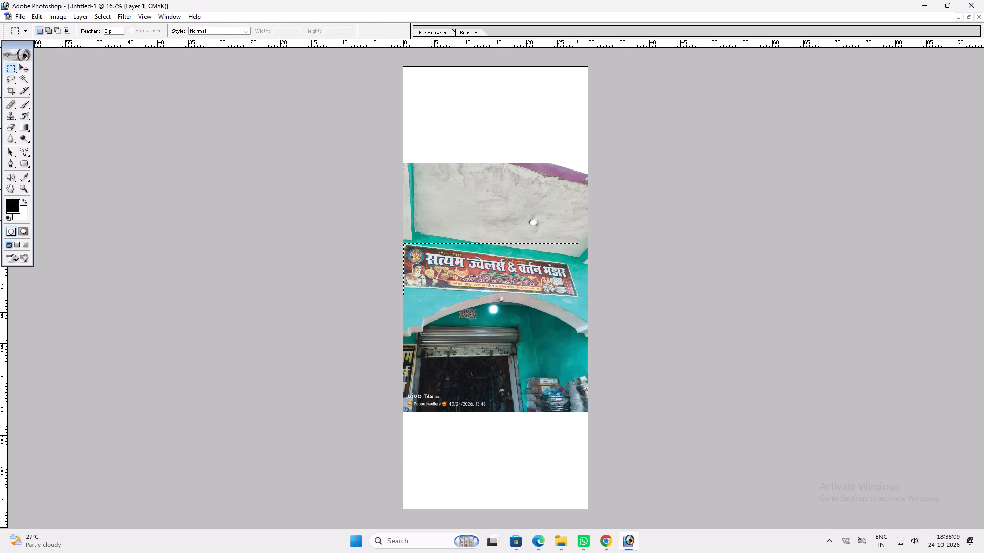
pyautogui.hotkey('ctrl', 'c')
pyautogui.hotkey('ctrl', 'v')
pyautogui.press('v')
pyautogui.moveTo(547, 275); pyautogui.dragTo(554, 304)
# Delete the full shopfront photo layer, keeping the signboard crop on the white canvas.
pyautogui.keyDown('ctrl'); pyautogui.click(540, 254); pyautogui.keyUp('ctrl')
pyautogui.hotkey('alt', 'l')
pyautogui.hotkey('alt', 'l')
pyautogui.hotkey('alt', 'l')
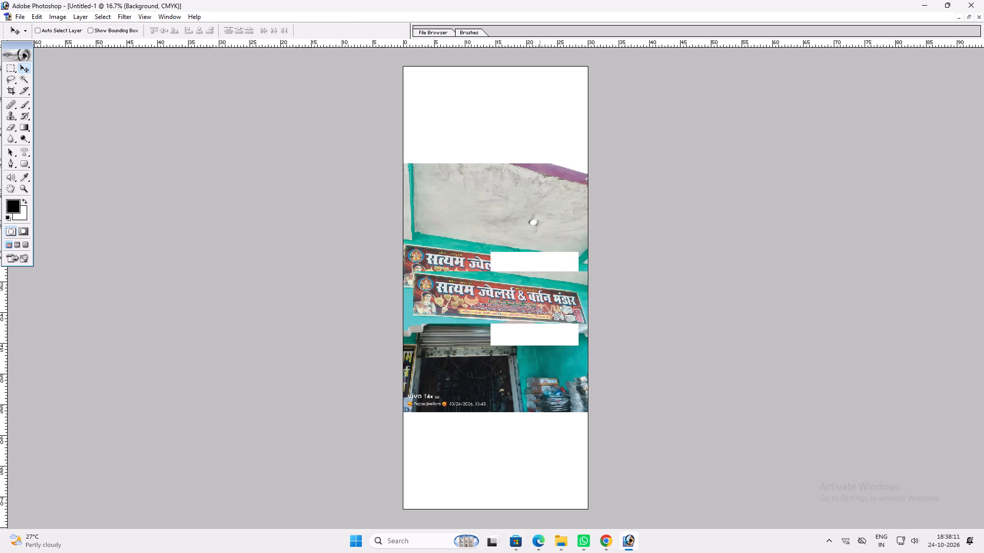
pyautogui.hotkey('ctrl', '0')
# Stretch the signboard crop vertically about its centre with Free Transform, keeping its width at 100%.
pyautogui.keyDown('ctrl'); pyautogui.click(494, 307); pyautogui.keyUp('ctrl')
pyautogui.hotkey('ctrl', 't')
pyautogui.keyDown('shift'); pyautogui.moveTo(509, 268); pyautogui.dragTo(511, 257); pyautogui.keyUp('shift')
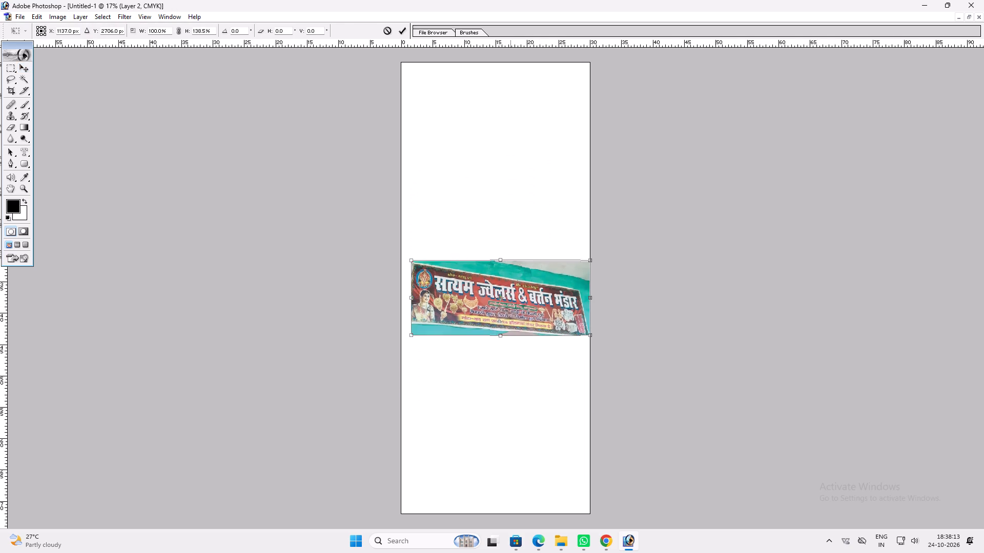
pyautogui.keyDown('shift'); pyautogui.moveTo(511, 257); pyautogui.dragTo(512, 249); pyautogui.keyUp('shift')
pyautogui.hotkey('shift', 'Return')
pyautogui.press('v')
pyautogui.hotkey('ctrl', '0')
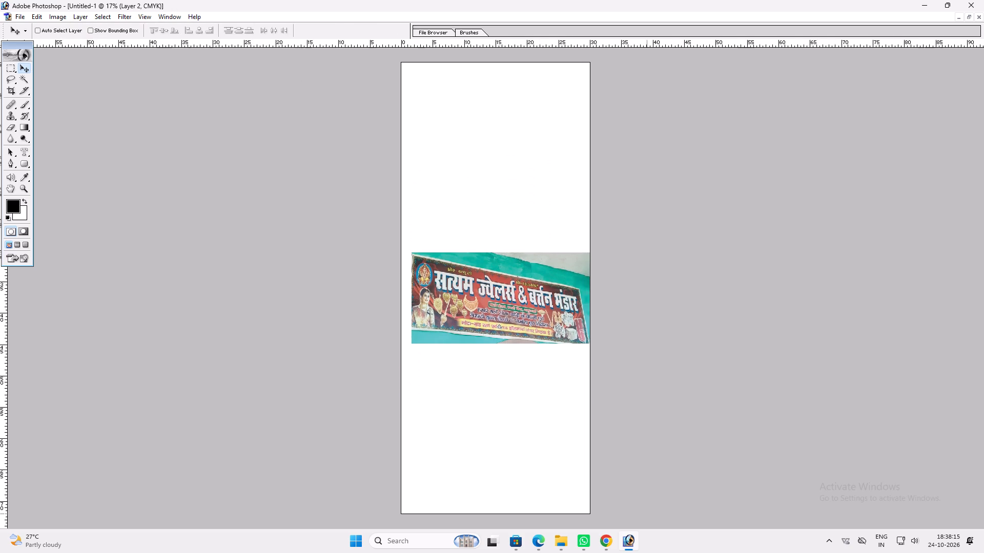
pyautogui.press('v')
# Switch to File Explorer and look through the "jwe" search results on My Book (D:) for existing jewellers designs.
pyautogui.click(556, 542)
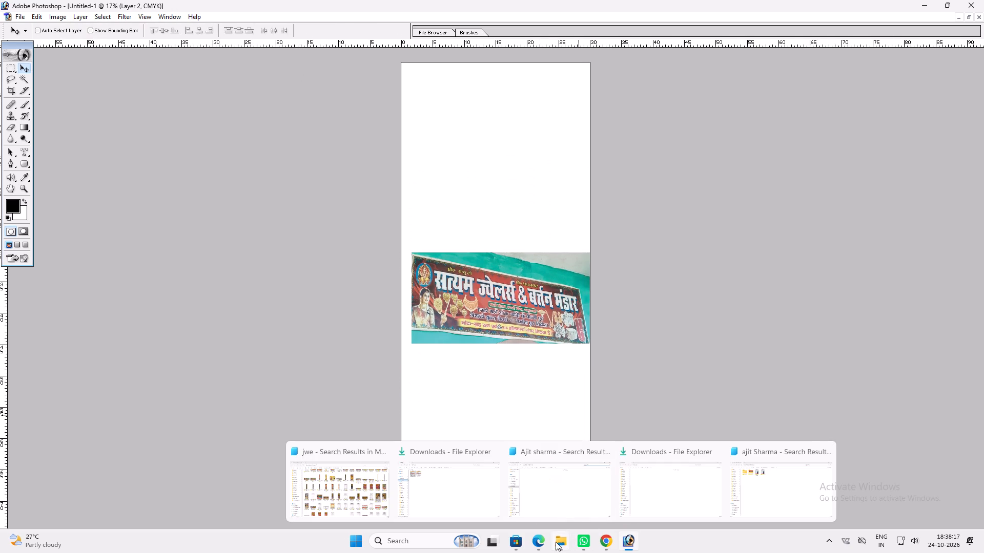
pyautogui.click(368, 494)
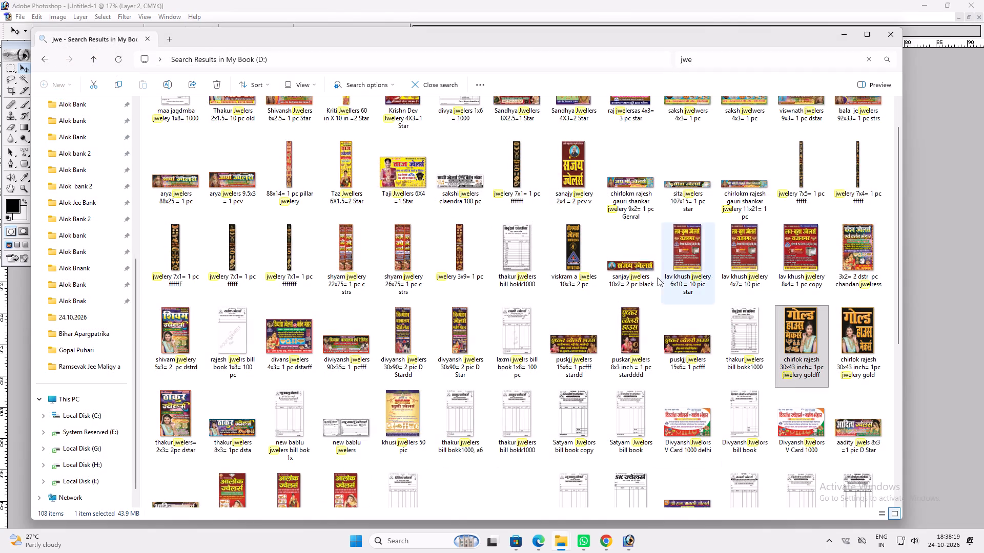
pyautogui.scroll(-2, 648, 352)
pyautogui.scroll(2, 514, 365)
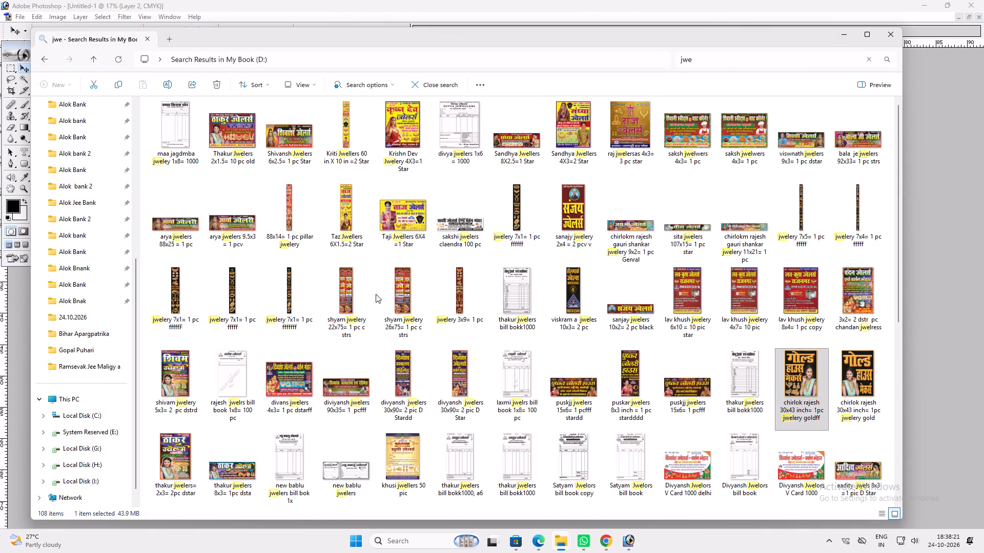
pyautogui.scroll(4, 533, 284)
pyautogui.scroll(-3, 590, 356)
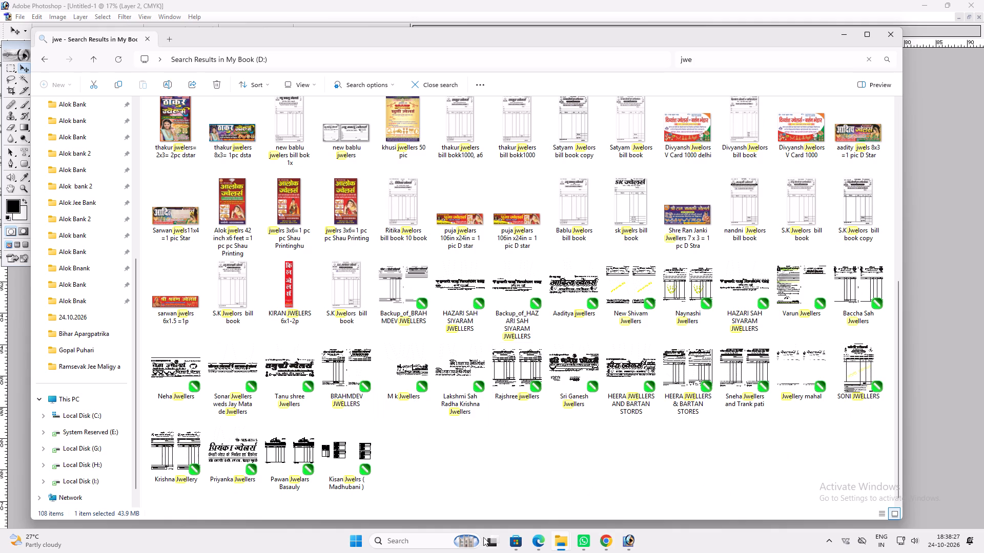
# In the other search results window, open the 2026 folder on Local Disk (H:) and start a file search there.
pyautogui.click(560, 539)
pyautogui.click(570, 499)
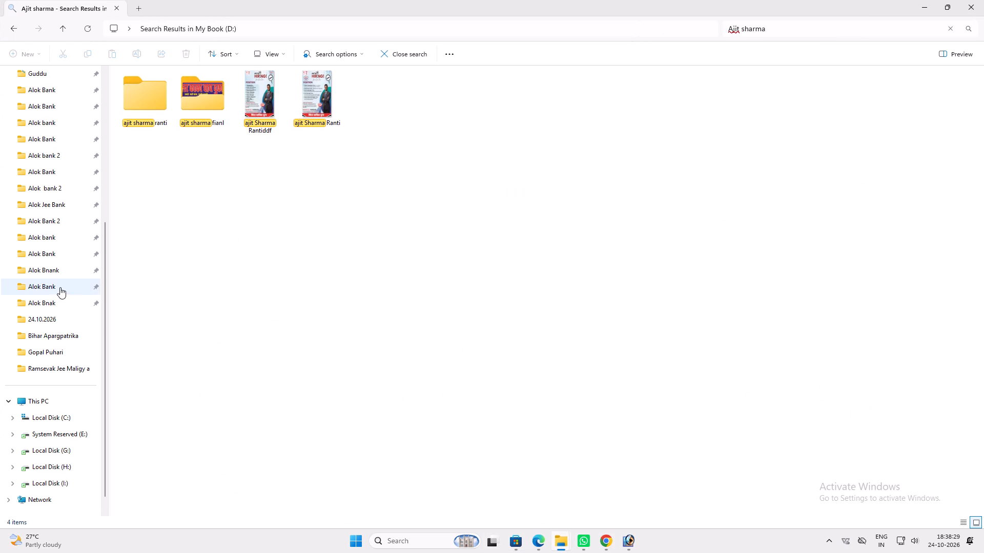
pyautogui.scroll(-4, 60, 283)
pyautogui.click(80, 438)
pyautogui.click(77, 451)
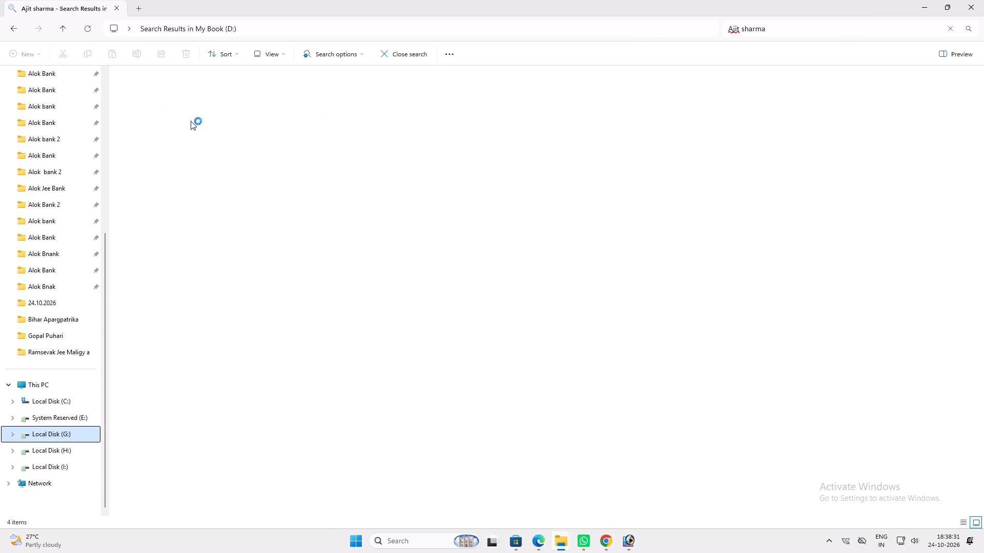
pyautogui.doubleClick(137, 98)
pyautogui.click(740, 27)
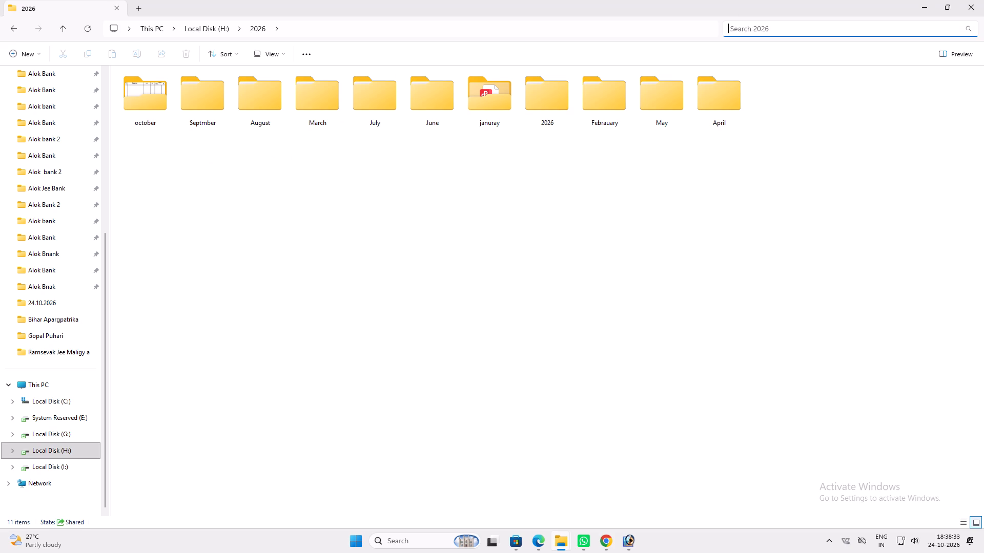
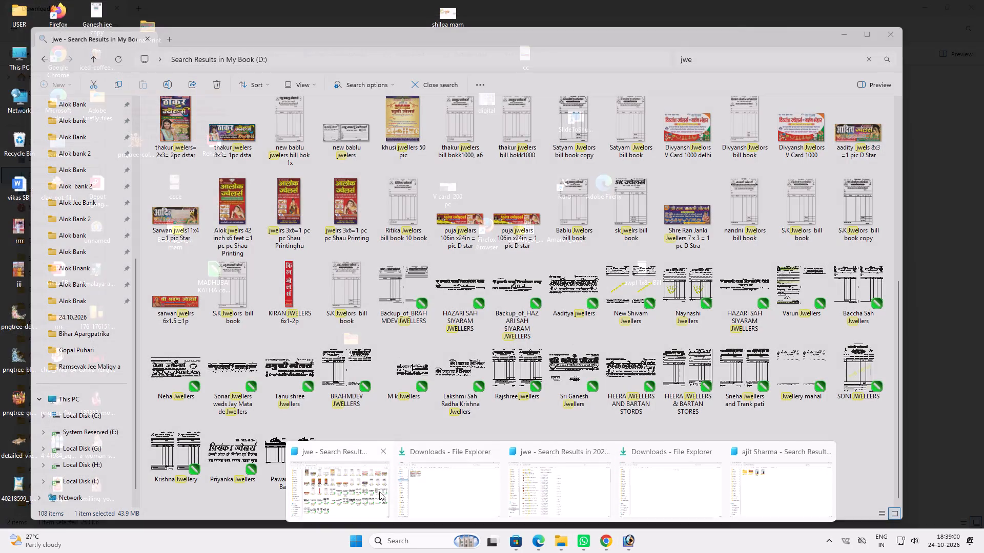
# Bring up the "jwe" search results in the 2026 folder and display them as large thumbnails.
pyautogui.click(375, 487)
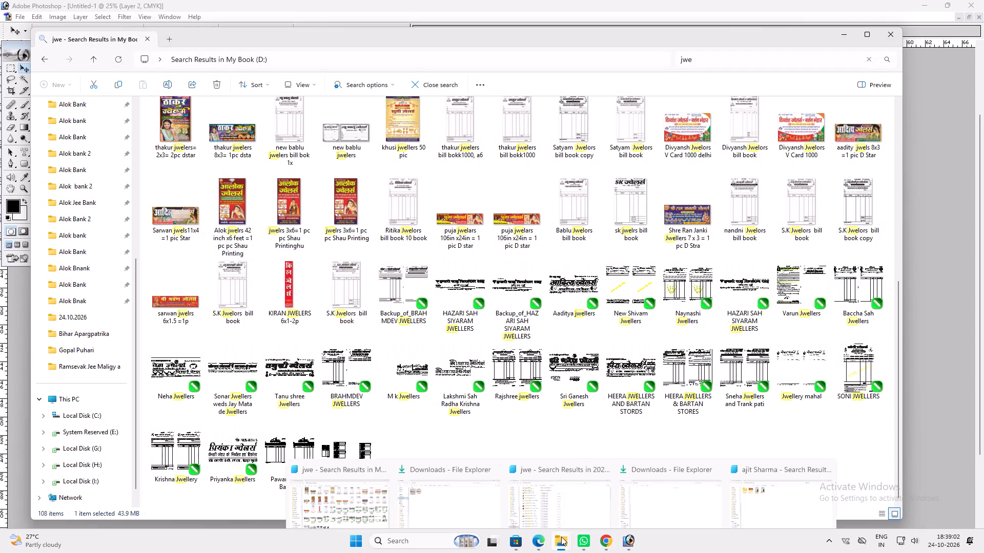
pyautogui.click(790, 483)
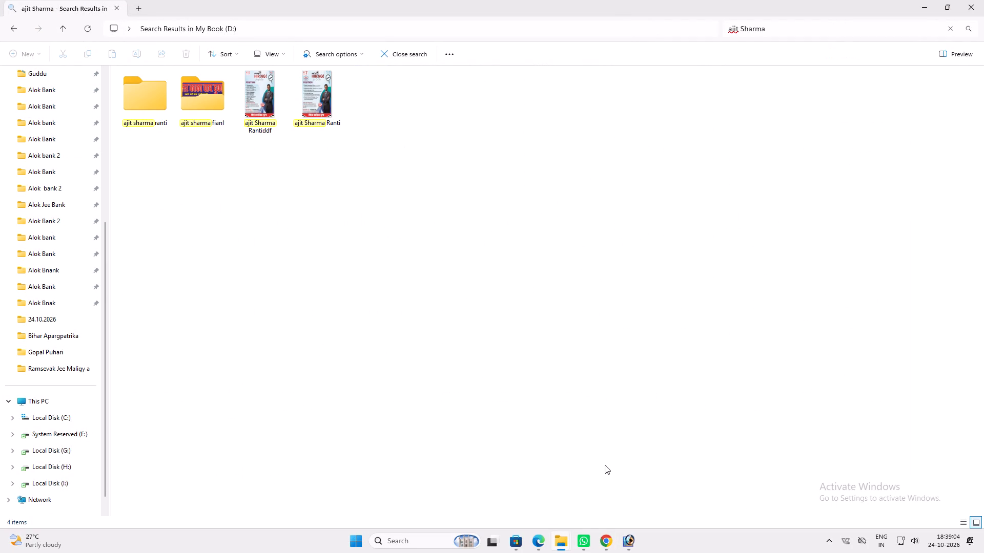
pyautogui.click(562, 536)
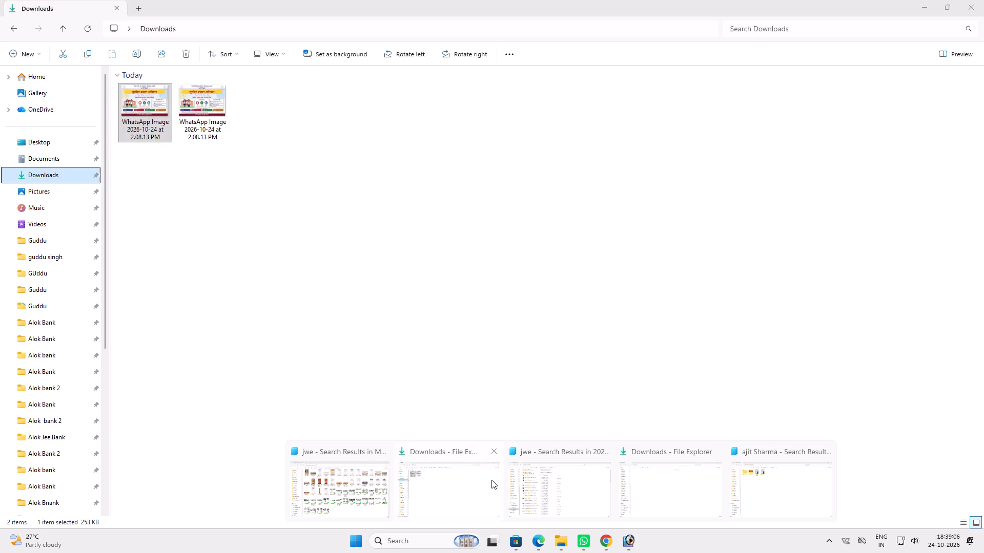
pyautogui.click(555, 490)
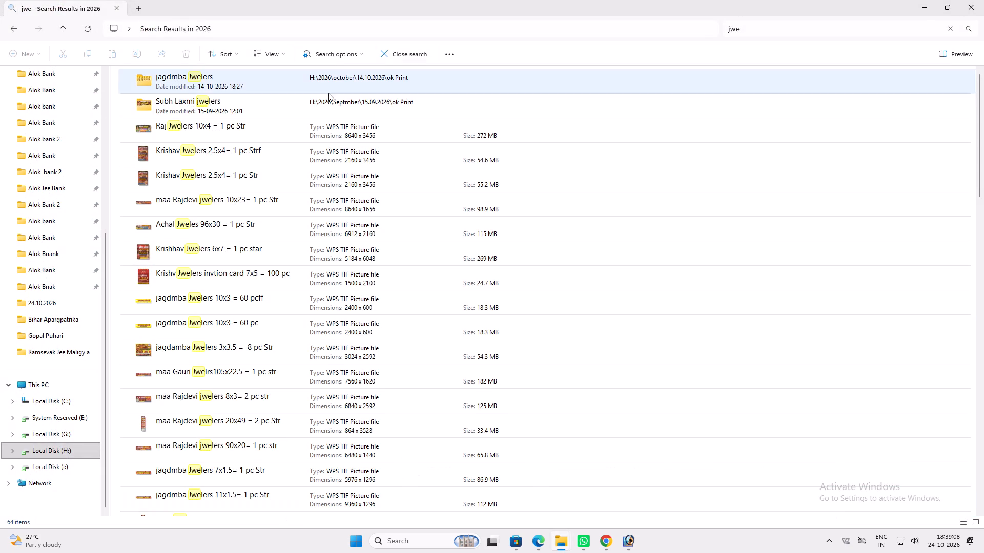
pyautogui.click(289, 58)
pyautogui.click(290, 91)
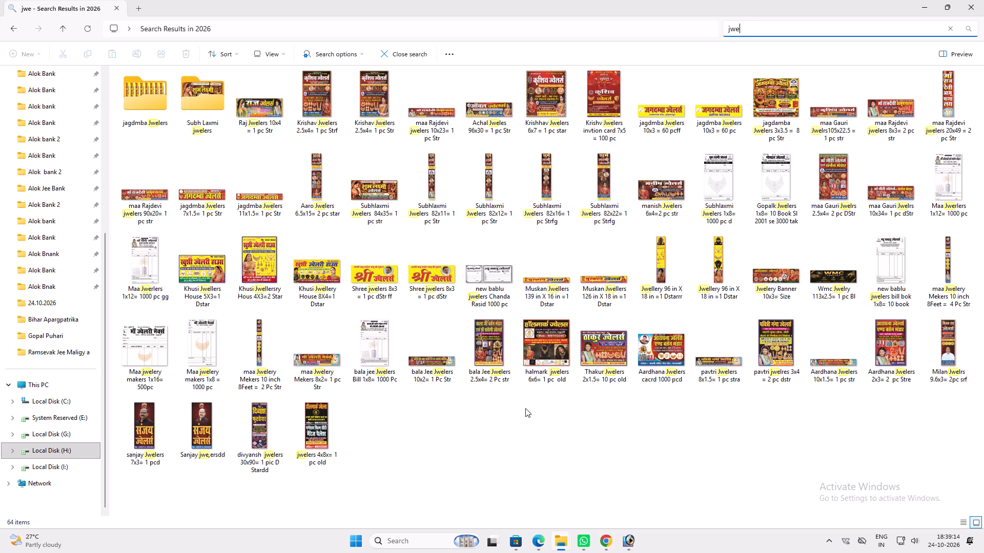
# Open the "bala Jee Jwelers 10x2= 1 Pc Str" banner file from the search results in Photoshop.
pyautogui.moveTo(430, 359); pyautogui.dragTo(630, 541)
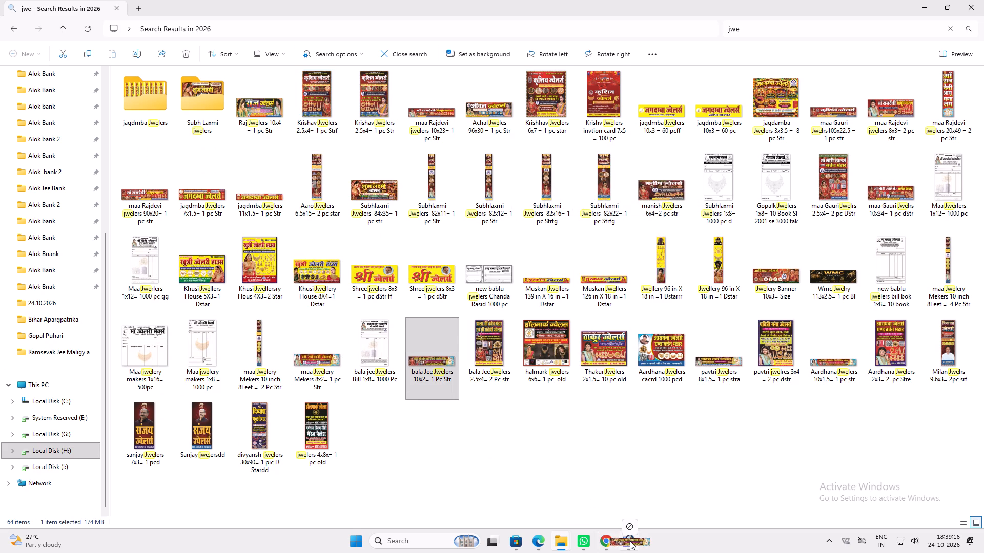
pyautogui.moveTo(630, 541); pyautogui.dragTo(636, 480)
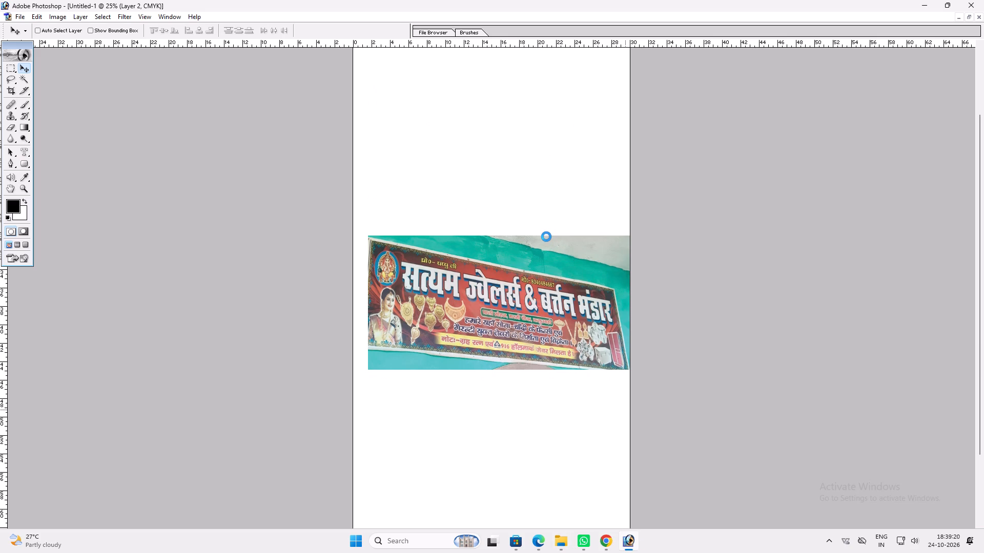
# Copy the dark red swirl background layer from the bala Jee Jwelers 10x2 banner into the Untitled-1 document.
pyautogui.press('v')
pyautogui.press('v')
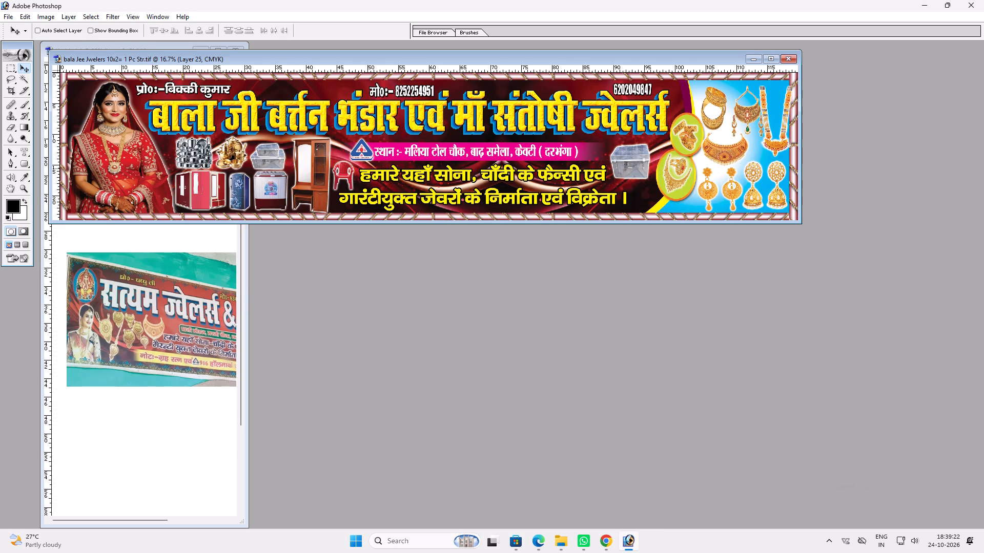
pyautogui.keyDown('ctrl'); pyautogui.click(339, 142); pyautogui.keyUp('ctrl')
pyautogui.moveTo(345, 138); pyautogui.dragTo(206, 286)
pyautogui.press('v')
pyautogui.click(214, 48)
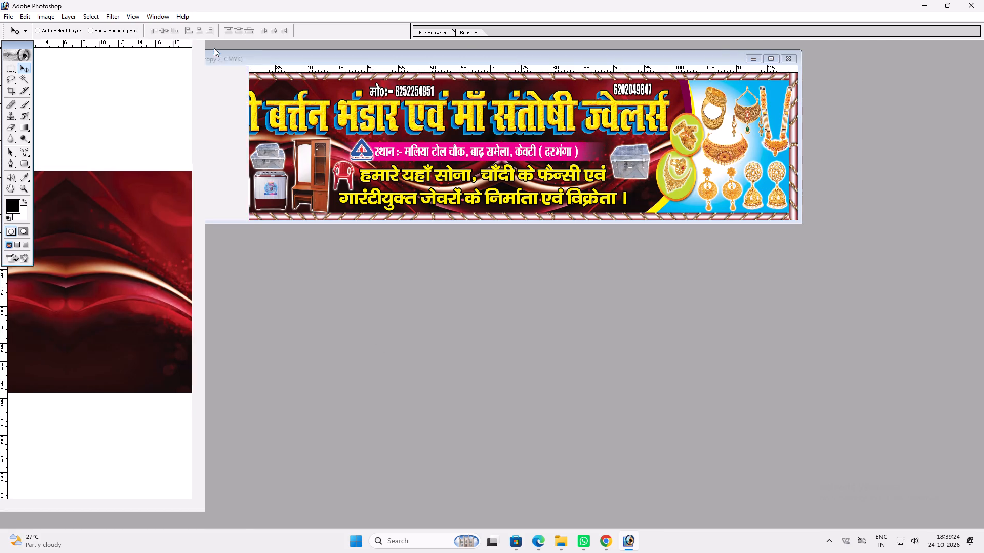
# Rotate the copied swirl background 90° counter-clockwise and move it onto the banner canvas.
pyautogui.scroll(5, 465, 258)
pyautogui.hotkey('ctrl', 't')
pyautogui.keyDown('ctrl'); pyautogui.rightClick(468, 265); pyautogui.keyUp('ctrl')
pyautogui.click(503, 370)
pyautogui.press('Return')
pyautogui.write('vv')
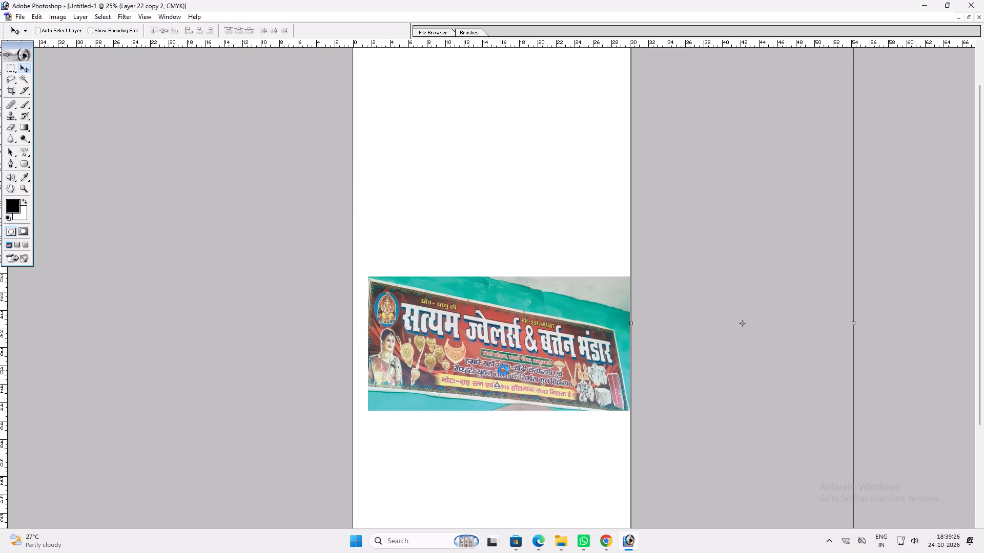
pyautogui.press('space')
pyautogui.rightClick(495, 333)
pyautogui.click(501, 334)
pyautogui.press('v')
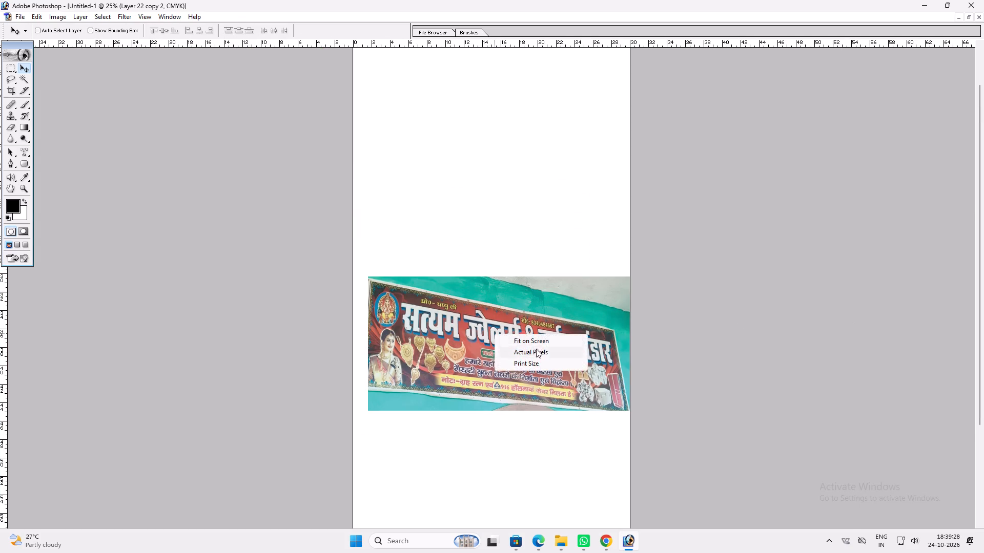
pyautogui.click(533, 344)
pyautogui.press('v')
pyautogui.moveTo(682, 369); pyautogui.dragTo(498, 356)
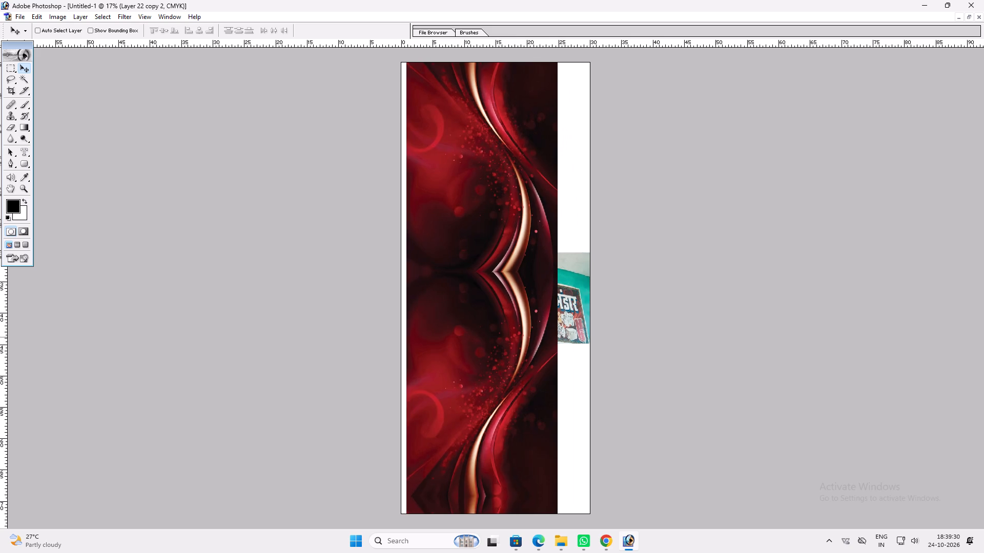
# Stretch the swirl background sideways with Free Transform so it spans the full width of the canvas.
pyautogui.keyDown('ctrl'); pyautogui.scroll(3, 503, 337); pyautogui.keyUp('ctrl')
pyautogui.hotkey('ctrl', 't')
pyautogui.keyDown('shift'); pyautogui.moveTo(543, 326); pyautogui.dragTo(566, 325); pyautogui.keyUp('shift')
pyautogui.press('Return')
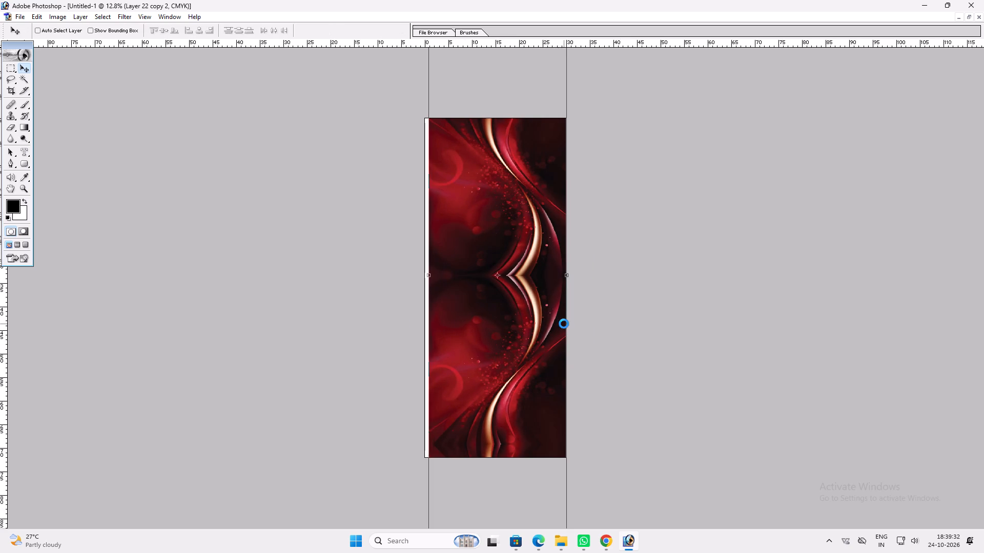
pyautogui.hotkey('ctrl', 't')
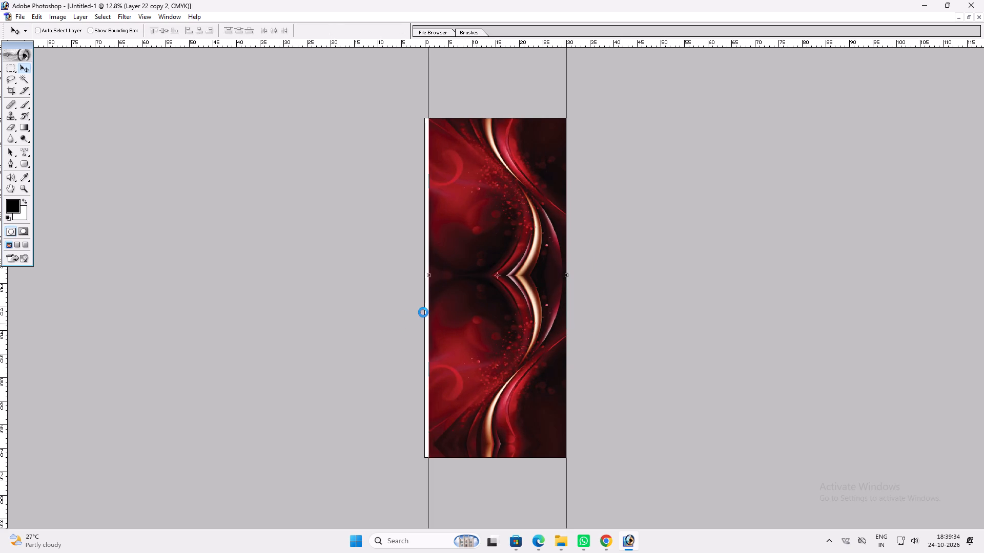
pyautogui.keyDown('shift'); pyautogui.click(423, 312); pyautogui.keyUp('shift')
pyautogui.press('Return')
pyautogui.hotkey('ctrl', '0')
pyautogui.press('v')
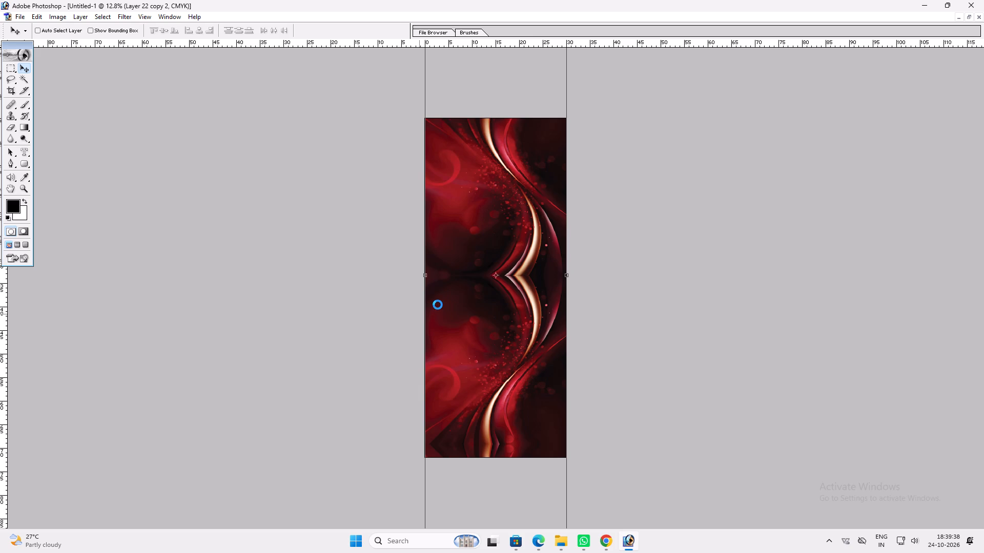
# Rotate the swirl background 180° and shift it partly off the canvas's left edge, leaving a strip uncovered along the right side.
pyautogui.moveTo(542, 314); pyautogui.dragTo(511, 314)
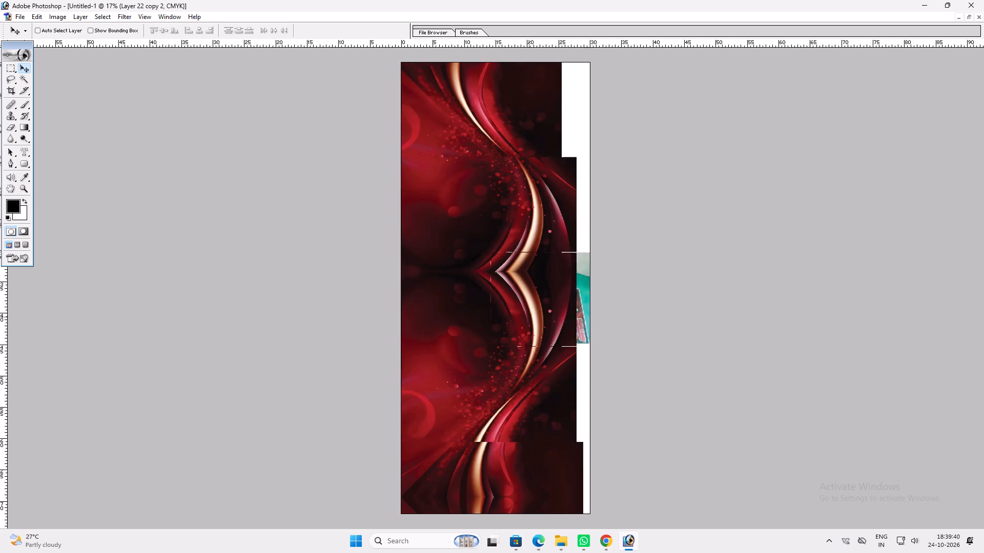
pyautogui.moveTo(511, 314); pyautogui.dragTo(460, 306)
pyautogui.hotkey('ctrl', 't')
pyautogui.keyDown('ctrl'); pyautogui.rightClick(460, 306); pyautogui.keyUp('ctrl')
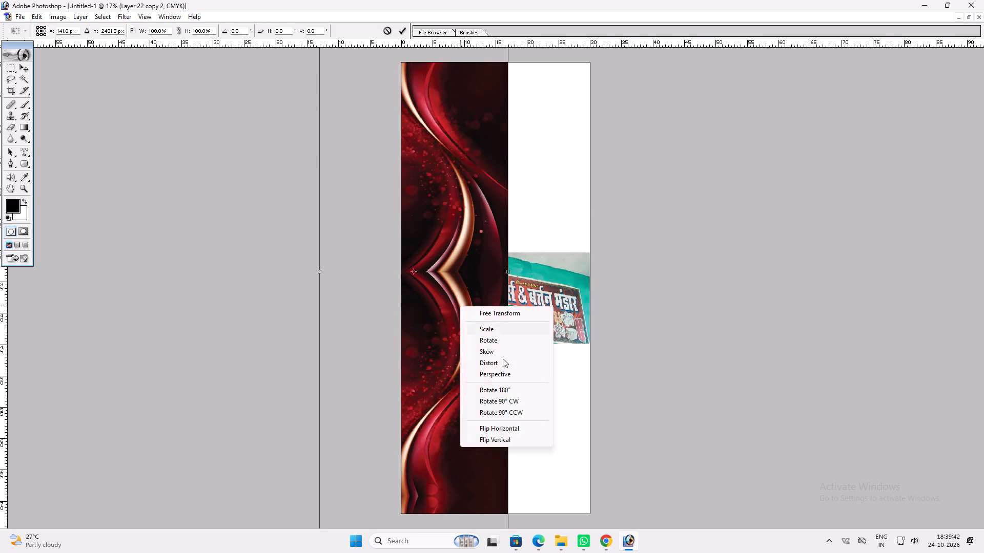
pyautogui.click(501, 389)
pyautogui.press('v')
pyautogui.press('Return')
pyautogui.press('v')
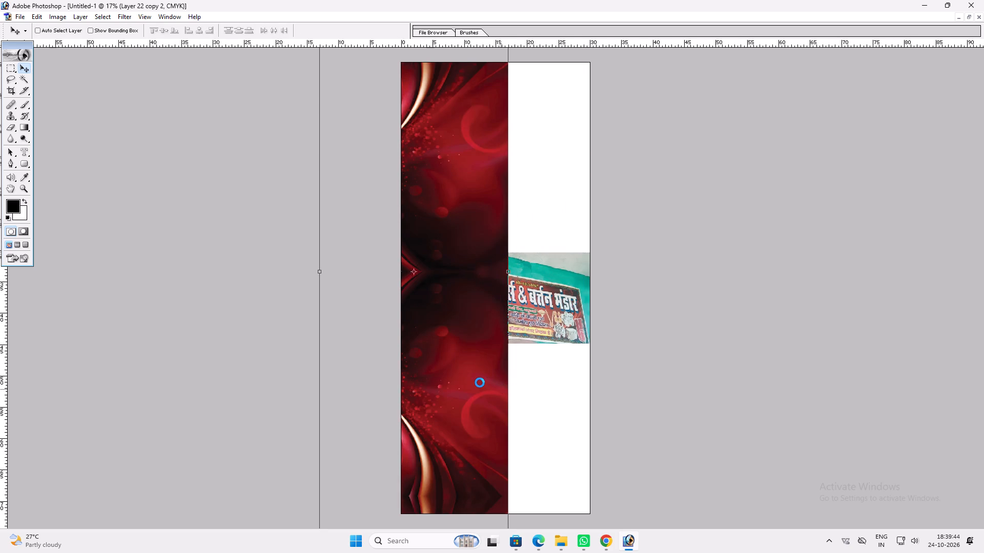
pyautogui.keyDown('shift'); pyautogui.moveTo(473, 379); pyautogui.dragTo(488, 380); pyautogui.keyUp('shift')
pyautogui.keyDown('shift'); pyautogui.moveTo(488, 380); pyautogui.dragTo(495, 382); pyautogui.keyUp('shift')
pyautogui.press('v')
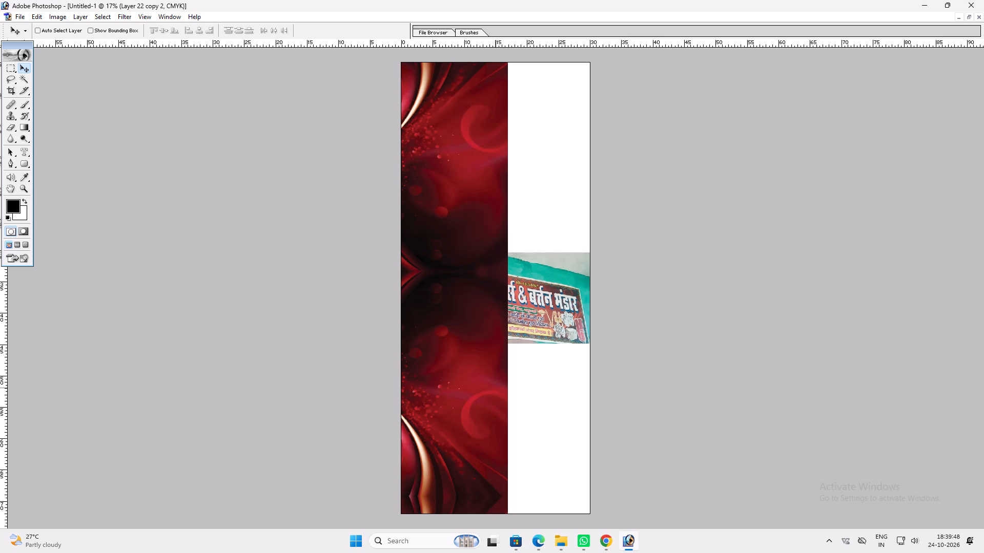
pyautogui.moveTo(459, 376); pyautogui.dragTo(474, 374)
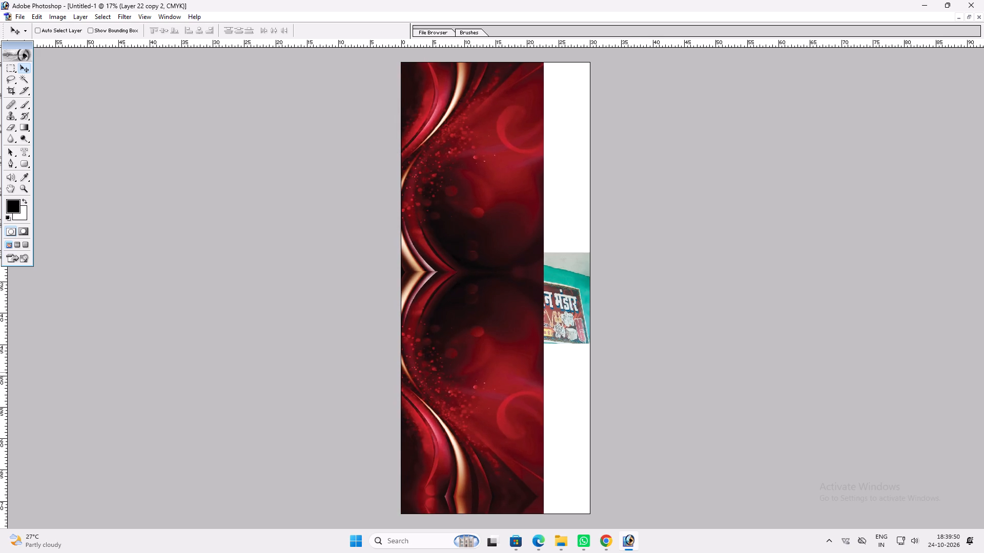
# Fade out the swirl background's right edge from top to bottom using the Eraser with a soft 1900 px brush.
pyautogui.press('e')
pyautogui.scroll(3, 518, 161)
pyautogui.press('[')
pyautogui.press(']')
pyautogui.press(']')
pyautogui.press(']')
pyautogui.press(']')
pyautogui.press(']')
pyautogui.press(']')
pyautogui.press(']')
pyautogui.press(']')
pyautogui.press(']')
pyautogui.press(']')
pyautogui.press(']')
pyautogui.press(']')
pyautogui.press(']')
pyautogui.press(']')
pyautogui.press(']')
pyautogui.press(']')
pyautogui.press(']')
pyautogui.press(']')
pyautogui.press(']')
pyautogui.press(']')
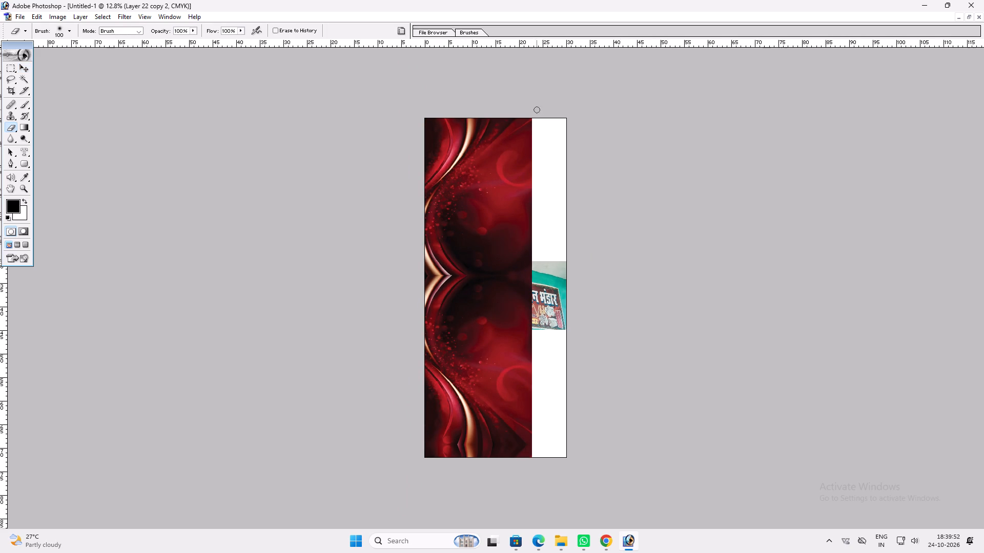
pyautogui.moveTo(535, 100); pyautogui.dragTo(551, 459)
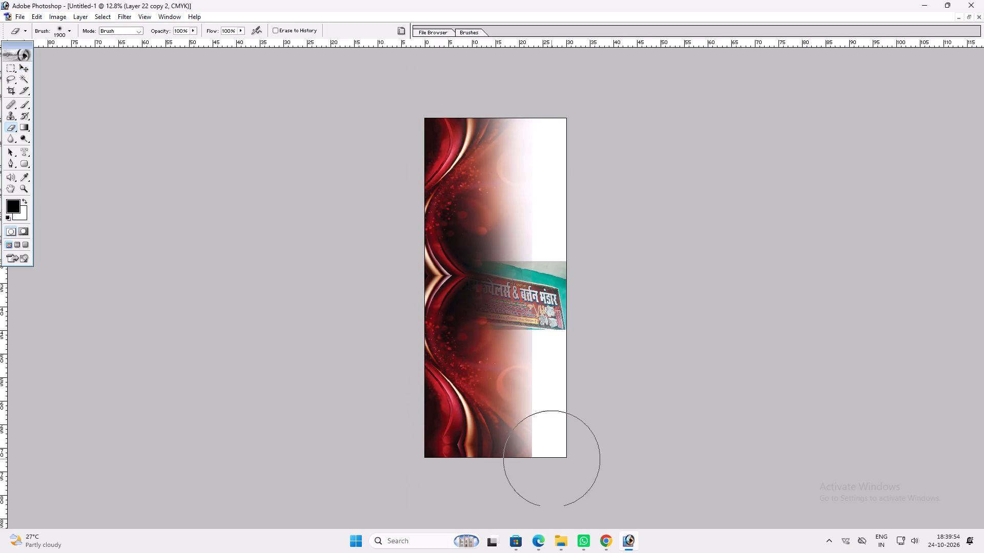
pyautogui.moveTo(551, 459); pyautogui.dragTo(551, 469)
pyautogui.moveTo(550, 467); pyautogui.dragTo(558, 448)
pyautogui.moveTo(558, 440); pyautogui.dragTo(587, 295)
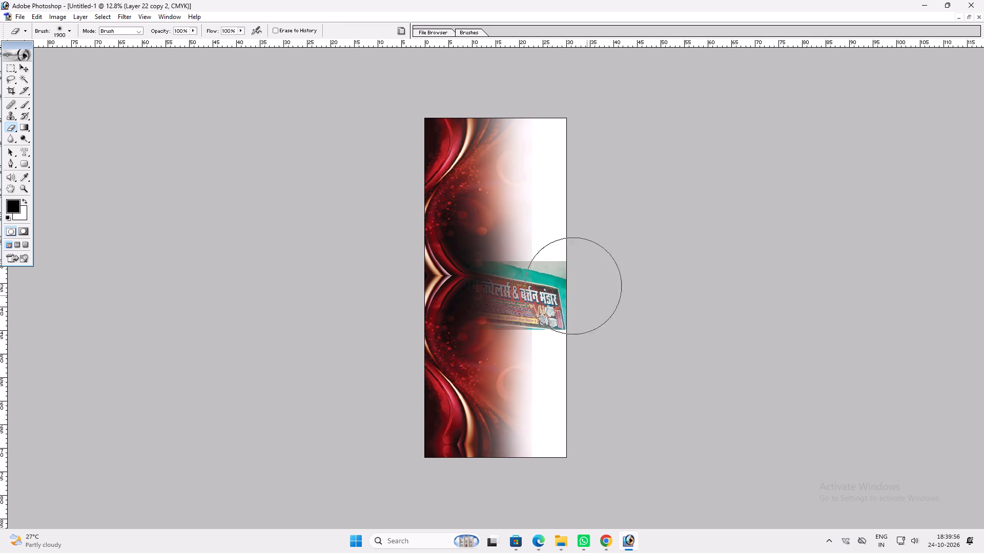
pyautogui.click(566, 279)
pyautogui.click(555, 332)
# Select the white Background layer, cut its whole contents and paste them as a new layer.
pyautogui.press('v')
pyautogui.rightClick(544, 186)
pyautogui.click(557, 190)
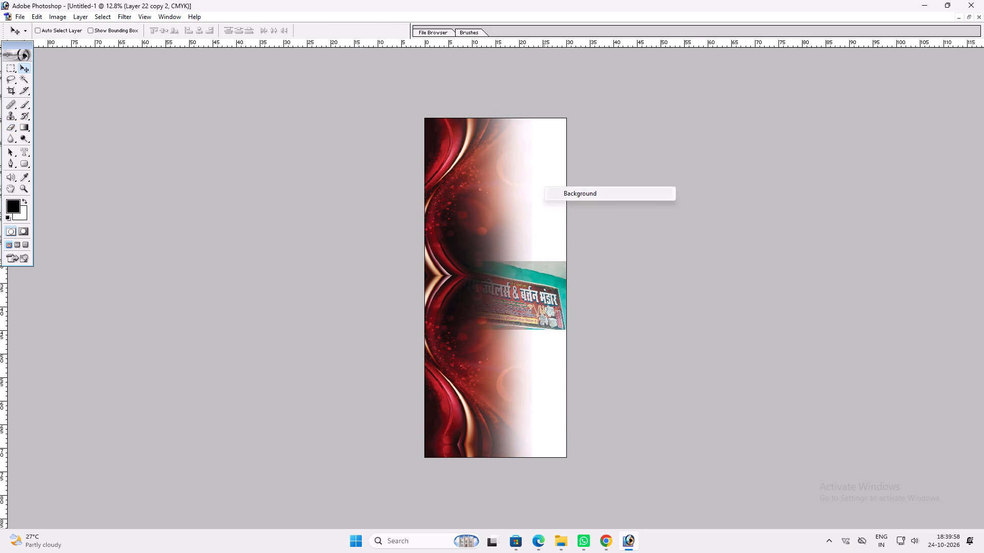
pyautogui.hotkey('ctrl', 'a')
pyautogui.hotkey('ctrl', 'x')
pyautogui.hotkey('ctrl', 'v')
# Apply a Color Overlay layer style in dark red #9B0F11 to the pasted white layer.
pyautogui.hotkey('alt', 'l')
pyautogui.hotkey('alt', 'y')
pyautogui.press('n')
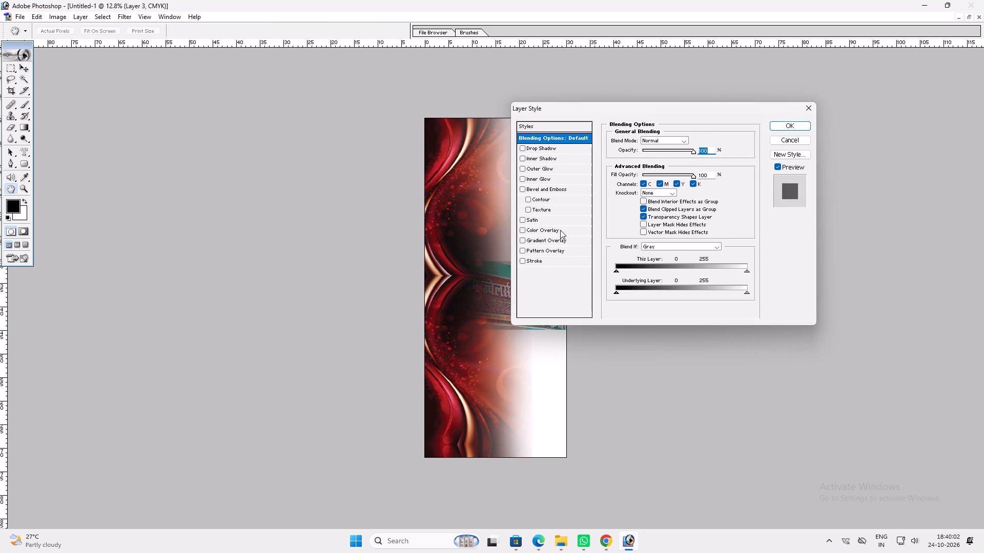
pyautogui.click(560, 230)
pyautogui.click(696, 141)
pyautogui.click(490, 261)
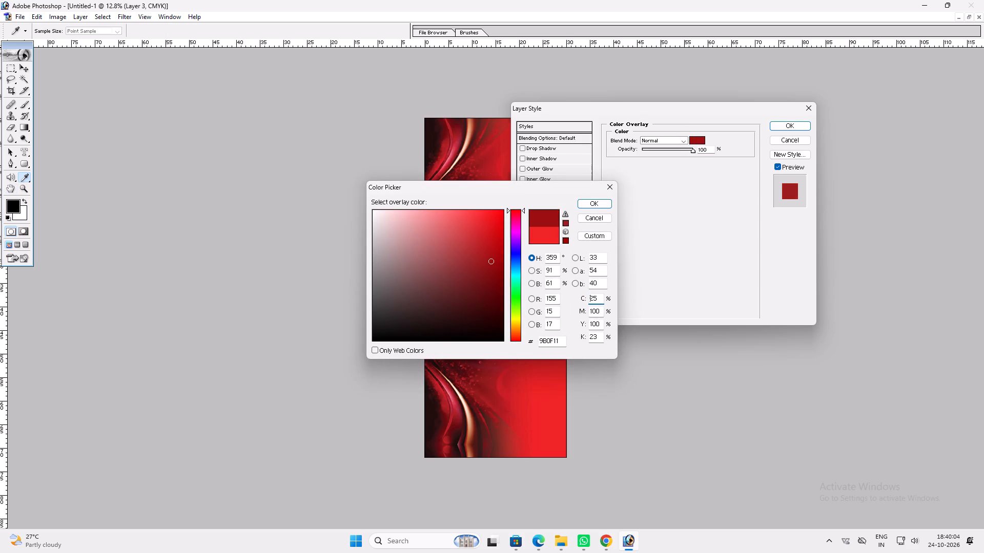
pyautogui.press('Return')
pyautogui.press('Return')
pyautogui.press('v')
pyautogui.hotkey('ctrl', '0')
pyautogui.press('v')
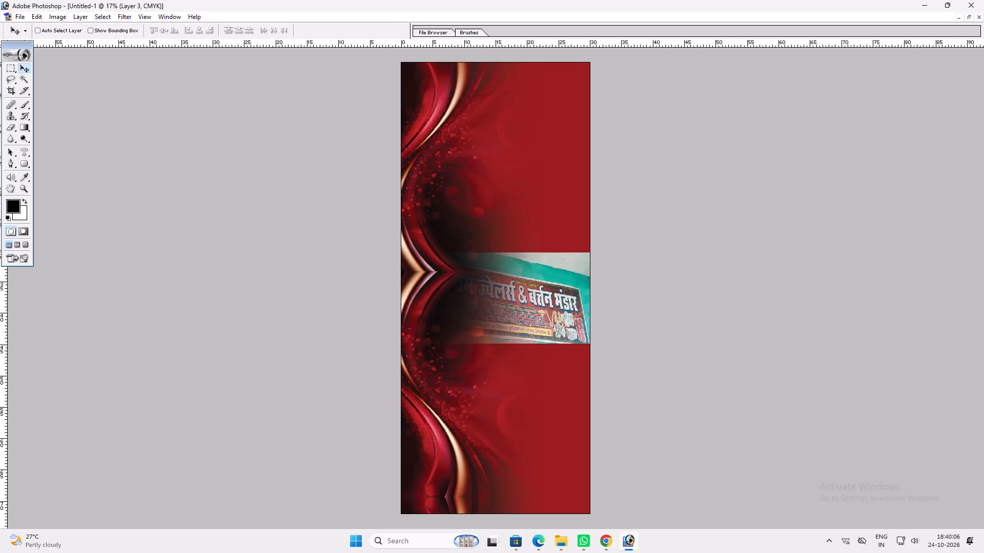
# Bring the signboard crop layer to the front of the layer stack.
pyautogui.keyDown('ctrl'); pyautogui.click(577, 297); pyautogui.keyUp('ctrl')
pyautogui.hotkey('ctrl', 'shift', ']')
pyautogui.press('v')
# Examine the signboard crop and the composition around it at closer range.
pyautogui.hotkey('ctrl', '+')
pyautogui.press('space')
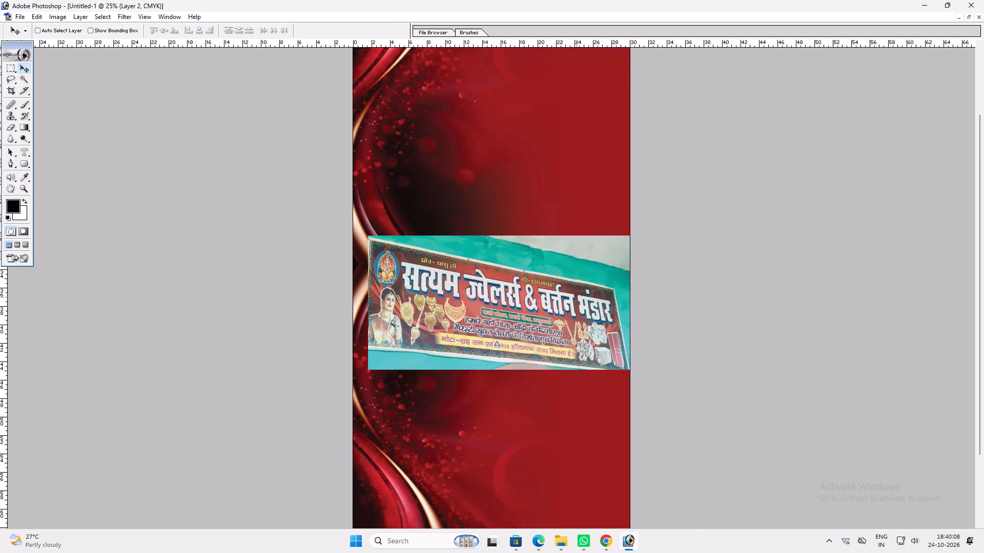
pyautogui.hotkey('ctrl', '+')
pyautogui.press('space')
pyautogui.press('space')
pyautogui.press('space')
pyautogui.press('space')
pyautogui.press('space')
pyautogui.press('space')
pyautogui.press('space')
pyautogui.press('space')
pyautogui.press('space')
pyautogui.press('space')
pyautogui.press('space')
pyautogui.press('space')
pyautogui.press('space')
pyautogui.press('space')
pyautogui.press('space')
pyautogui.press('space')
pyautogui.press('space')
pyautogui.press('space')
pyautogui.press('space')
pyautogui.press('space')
pyautogui.moveTo(575, 297); pyautogui.dragTo(569, 442)
pyautogui.moveTo(538, 234); pyautogui.dragTo(555, 374)
pyautogui.moveTo(527, 188); pyautogui.dragTo(528, 270)
pyautogui.moveTo(488, 227); pyautogui.dragTo(496, 229, button='right')
pyautogui.moveTo(504, 233); pyautogui.dragTo(511, 237)
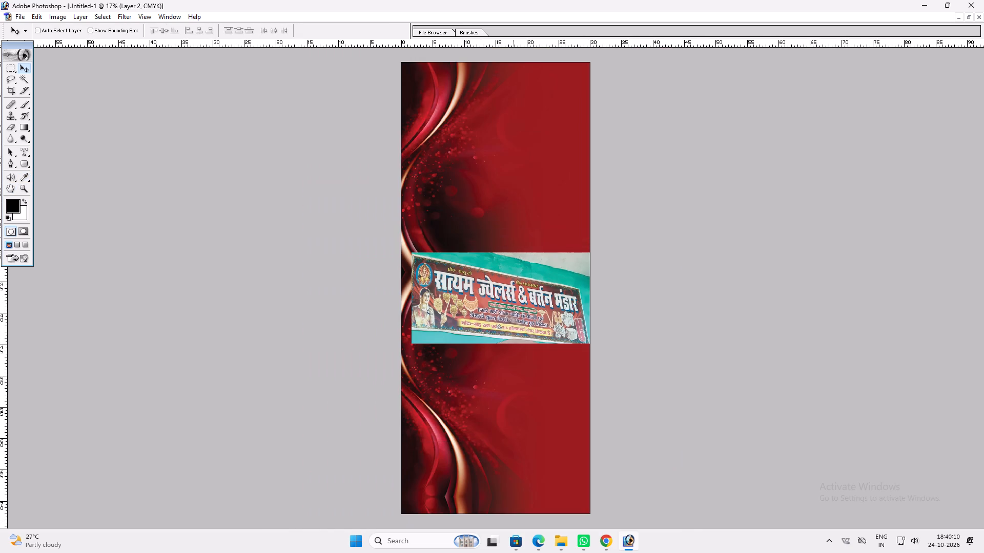
# Copy the rope border strip from the bala Jee Jwelers banner and fit it along the canvas's top edge.
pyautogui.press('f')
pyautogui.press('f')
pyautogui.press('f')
pyautogui.click(527, 136)
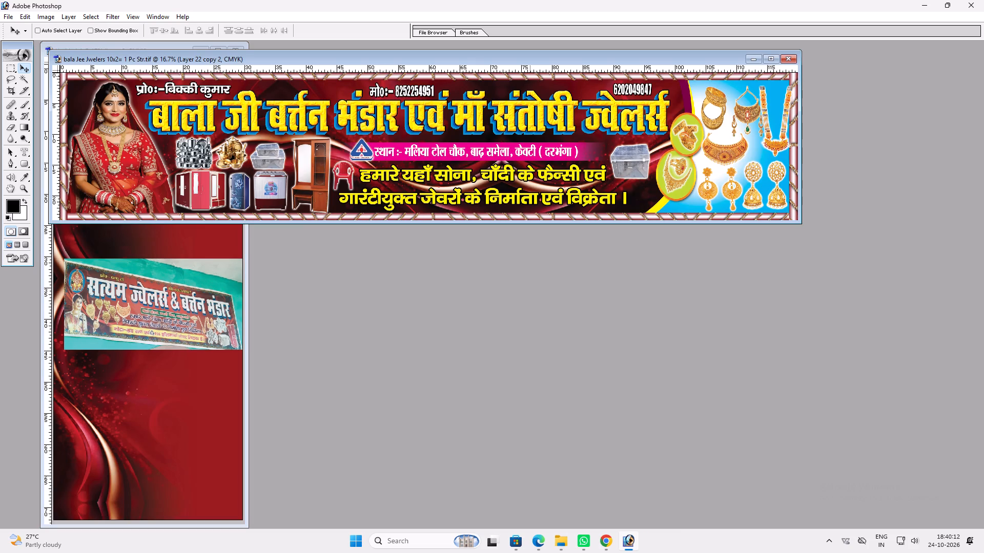
pyautogui.keyDown('ctrl'); pyautogui.click(529, 76); pyautogui.keyUp('ctrl')
pyautogui.moveTo(526, 76); pyautogui.dragTo(221, 276)
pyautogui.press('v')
pyautogui.click(222, 54)
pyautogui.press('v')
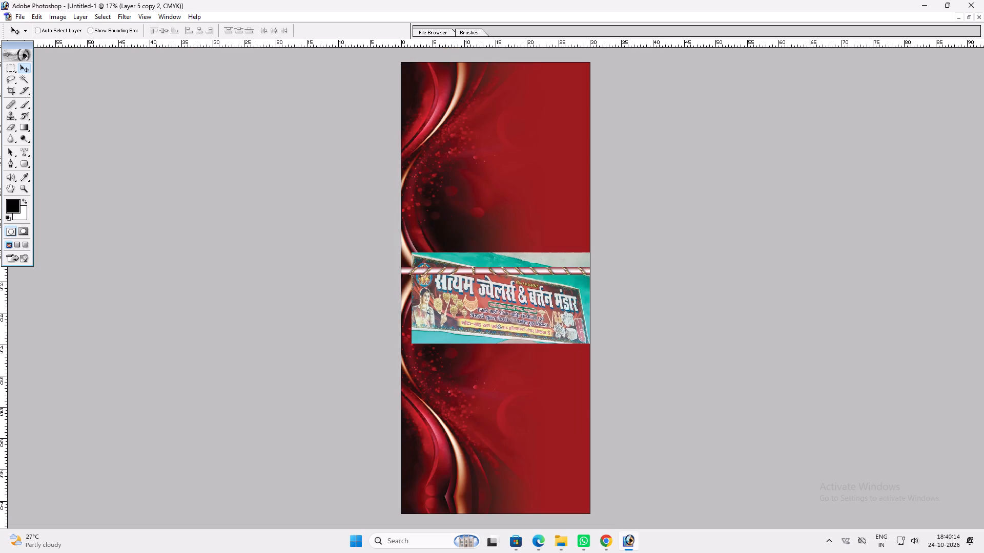
pyautogui.moveTo(441, 303); pyautogui.dragTo(457, 100)
pyautogui.hotkey('ctrl', 't')
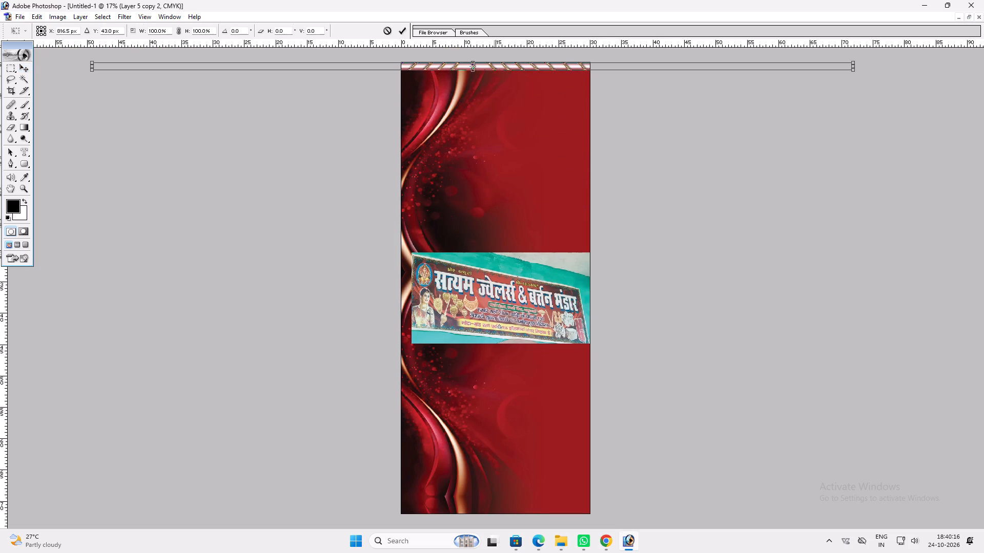
pyautogui.keyDown('shift'); pyautogui.moveTo(496, 72); pyautogui.dragTo(501, 71); pyautogui.keyUp('shift')
pyautogui.press('Return')
# Duplicate the top rope border strip, rotate the copy 90° counter-clockwise and align it along the canvas's left edge.
pyautogui.keyDown('alt'); pyautogui.keyDown('shift'); pyautogui.moveTo(501, 71); pyautogui.dragTo(506, 92); pyautogui.keyUp('shift'); pyautogui.keyUp('alt')
pyautogui.hotkey('ctrl', 't')
pyautogui.keyDown('ctrl'); pyautogui.rightClick(506, 92); pyautogui.keyUp('ctrl')
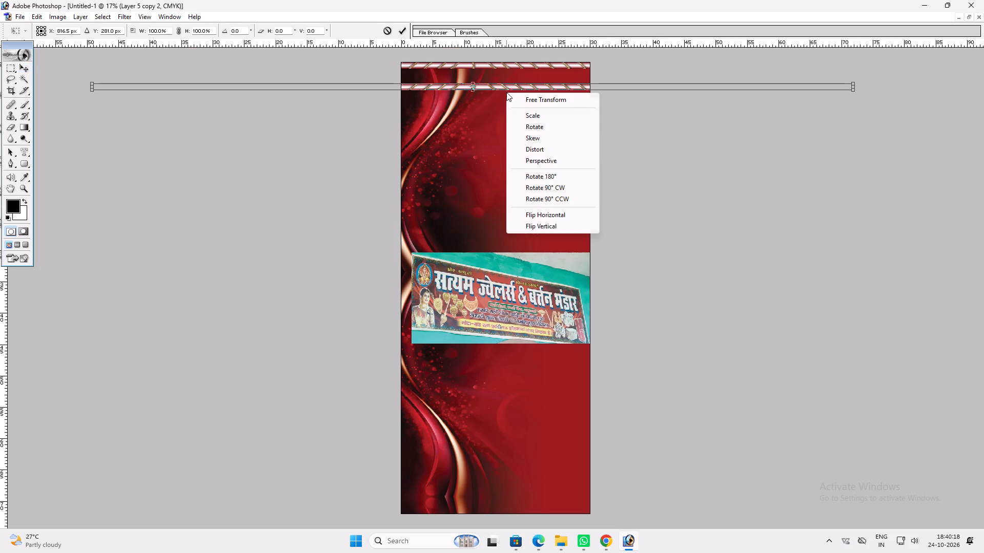
pyautogui.click(536, 196)
pyautogui.press('Return')
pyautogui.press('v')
pyautogui.moveTo(527, 203); pyautogui.dragTo(457, 324)
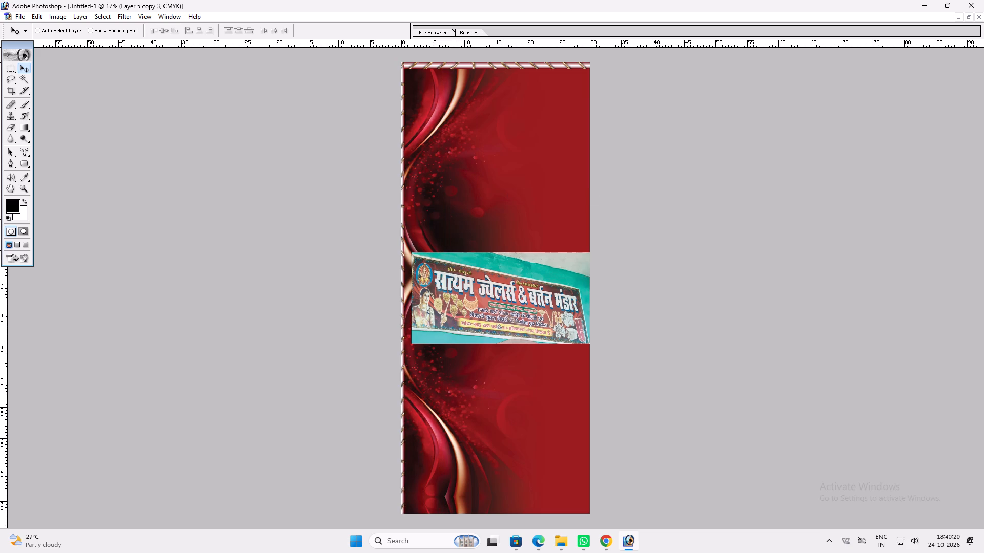
pyautogui.moveTo(457, 324); pyautogui.dragTo(461, 323)
# Duplicate the left rope border strip and place the copy along the canvas's right edge.
pyautogui.keyDown('alt'); pyautogui.keyDown('shift'); pyautogui.moveTo(421, 378); pyautogui.dragTo(598, 407); pyautogui.keyUp('shift'); pyautogui.keyUp('alt')
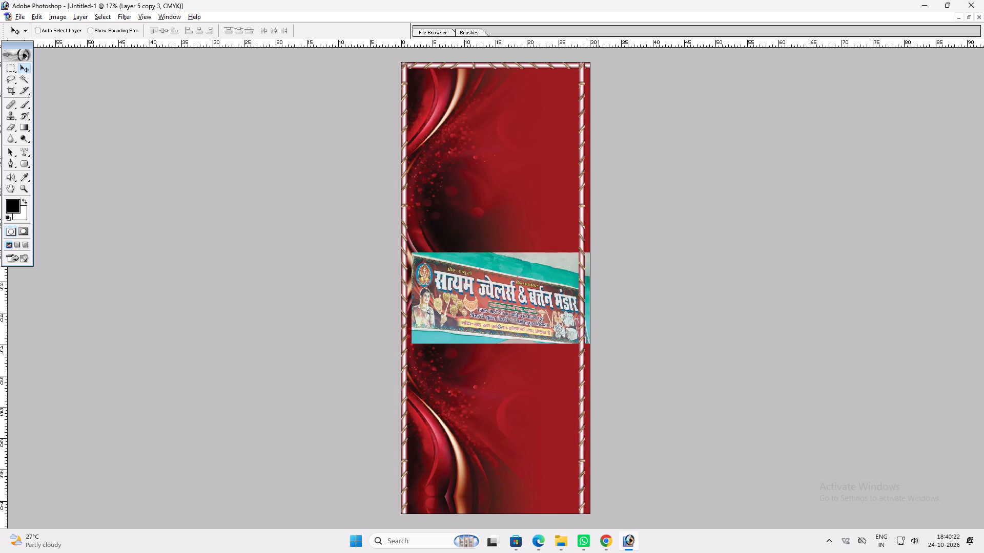
pyautogui.keyDown('alt'); pyautogui.keyDown('shift'); pyautogui.moveTo(598, 407); pyautogui.dragTo(601, 407); pyautogui.keyUp('shift'); pyautogui.keyUp('alt')
# Duplicate the right rope border strip, rotate the copy 90° counter-clockwise and place it near the canvas's bottom edge.
pyautogui.keyDown('alt'); pyautogui.keyDown('shift'); pyautogui.moveTo(589, 407); pyautogui.dragTo(549, 419); pyautogui.keyUp('shift'); pyautogui.keyUp('alt')
pyautogui.hotkey('ctrl', 't')
pyautogui.keyDown('ctrl'); pyautogui.rightClick(549, 419); pyautogui.keyUp('ctrl')
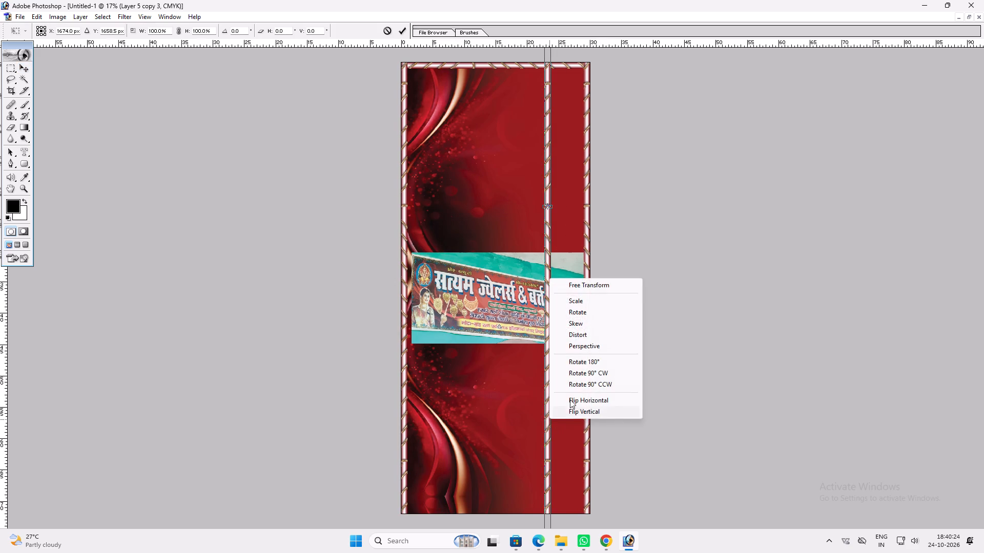
pyautogui.click(570, 385)
pyautogui.press('Return')
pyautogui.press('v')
pyautogui.keyDown('shift'); pyautogui.moveTo(502, 186); pyautogui.dragTo(498, 486); pyautogui.keyUp('shift')
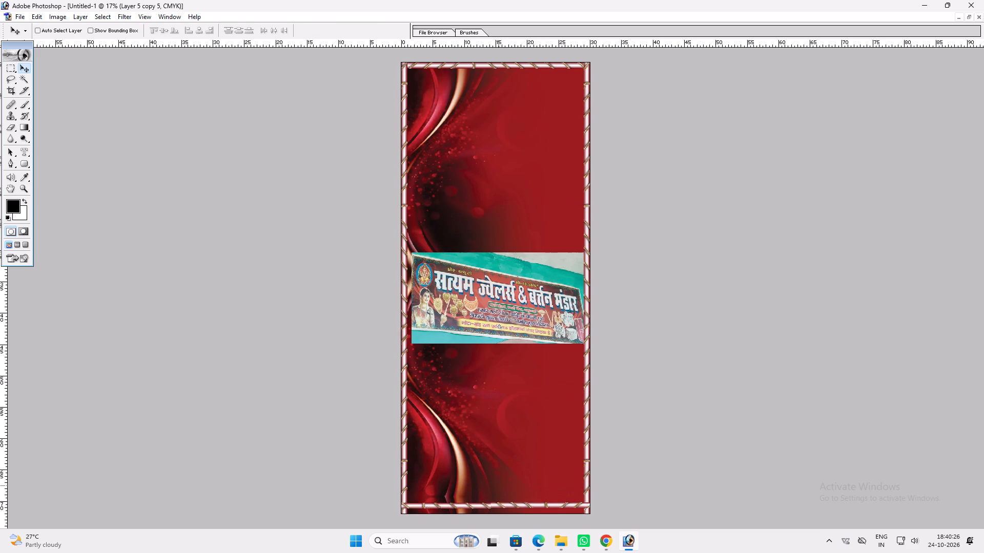
# Align the lower rope border strip with the canvas's bottom edge.
pyautogui.keyDown('shift'); pyautogui.moveTo(498, 486); pyautogui.dragTo(498, 486); pyautogui.keyUp('shift')
pyautogui.hotkey('ctrl', '0')
# Add placeholder text "fff" near the canvas's top and enlarge it to about 212 pt.
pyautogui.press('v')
pyautogui.hotkey('ctrl', '+')
pyautogui.hotkey('ctrl', '+')
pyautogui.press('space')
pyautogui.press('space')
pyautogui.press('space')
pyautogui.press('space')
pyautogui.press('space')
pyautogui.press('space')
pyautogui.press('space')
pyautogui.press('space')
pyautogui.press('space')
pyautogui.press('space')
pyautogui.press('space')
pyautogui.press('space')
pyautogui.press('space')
pyautogui.moveTo(532, 354); pyautogui.dragTo(531, 522)
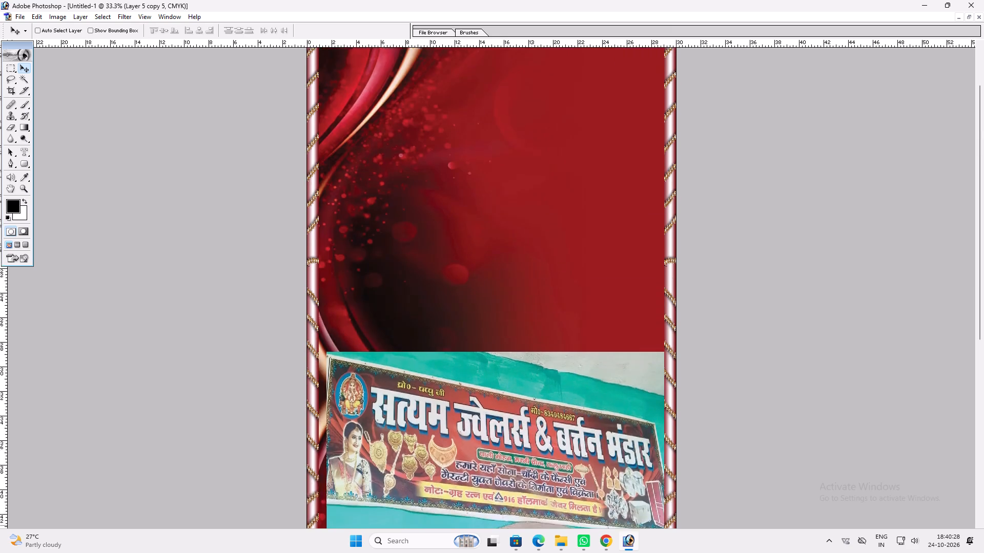
pyautogui.moveTo(531, 522); pyautogui.dragTo(535, 550)
pyautogui.moveTo(490, 246); pyautogui.dragTo(513, 484)
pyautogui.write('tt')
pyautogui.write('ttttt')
pyautogui.click(443, 108)
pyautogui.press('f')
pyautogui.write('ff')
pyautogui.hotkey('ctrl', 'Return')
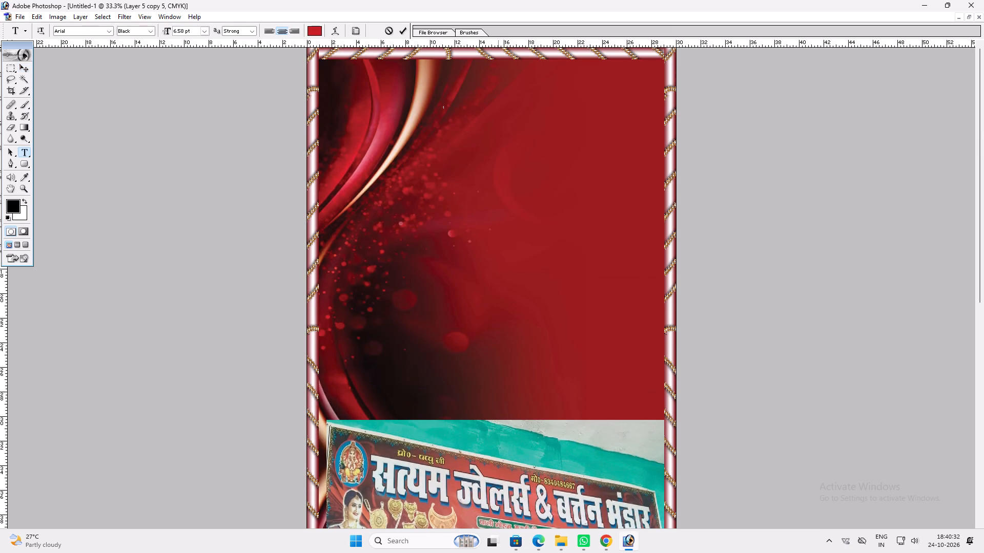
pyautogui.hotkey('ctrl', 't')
pyautogui.keyDown('shift'); pyautogui.moveTo(445, 110); pyautogui.dragTo(490, 133); pyautogui.keyUp('shift')
pyautogui.hotkey('shift', 'Return')
# Set the placeholder text's font to RAJ 04 and its colour to white.
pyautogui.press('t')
pyautogui.click(465, 131)
pyautogui.hotkey('ctrl', 'a')
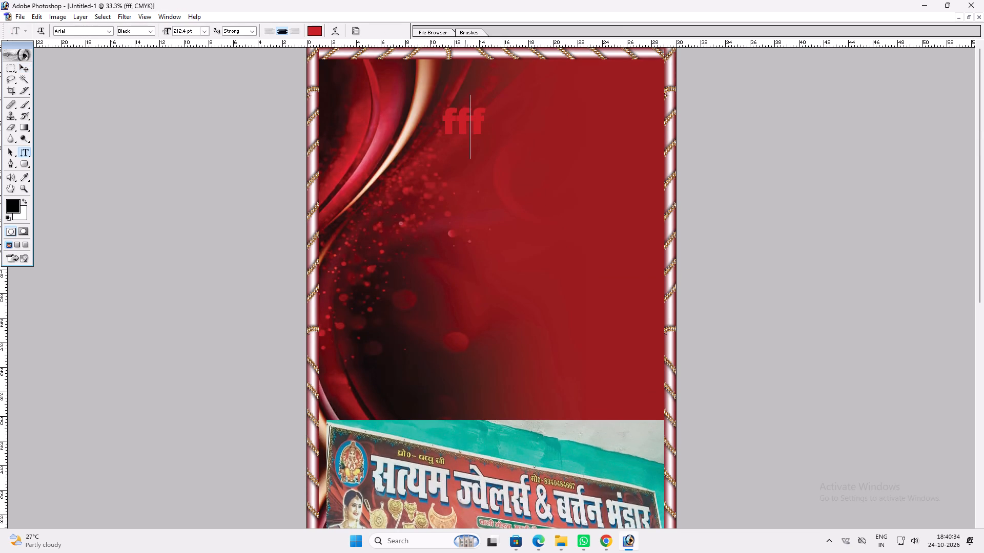
pyautogui.click(84, 30)
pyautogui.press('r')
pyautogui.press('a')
pyautogui.press('Down')
pyautogui.press('Down')
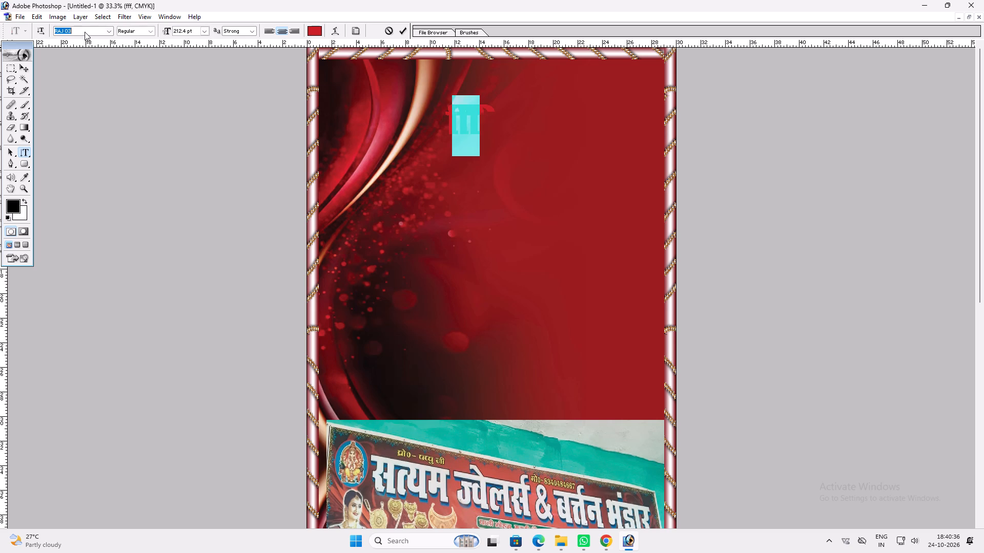
pyautogui.press('Down')
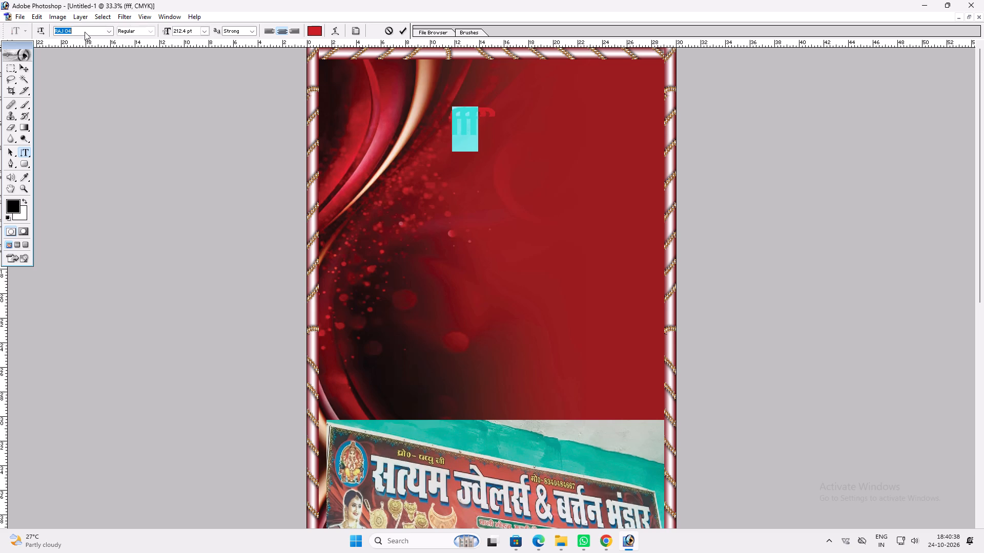
pyautogui.press('Down')
pyautogui.press('Up')
pyautogui.press('Return')
pyautogui.press('Return')
pyautogui.hotkey('ctrl', 'shift', 'BackSpace')
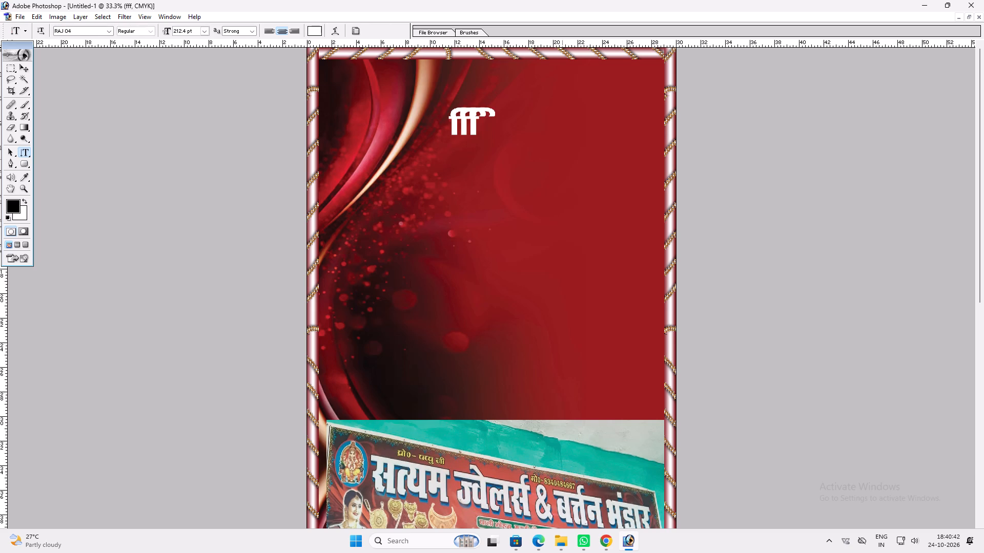
# Scale the placeholder text down to about 59%.
pyautogui.hotkey('ctrl', 't')
pyautogui.keyDown('shift'); pyautogui.moveTo(495, 135); pyautogui.dragTo(471, 135); pyautogui.keyUp('shift')
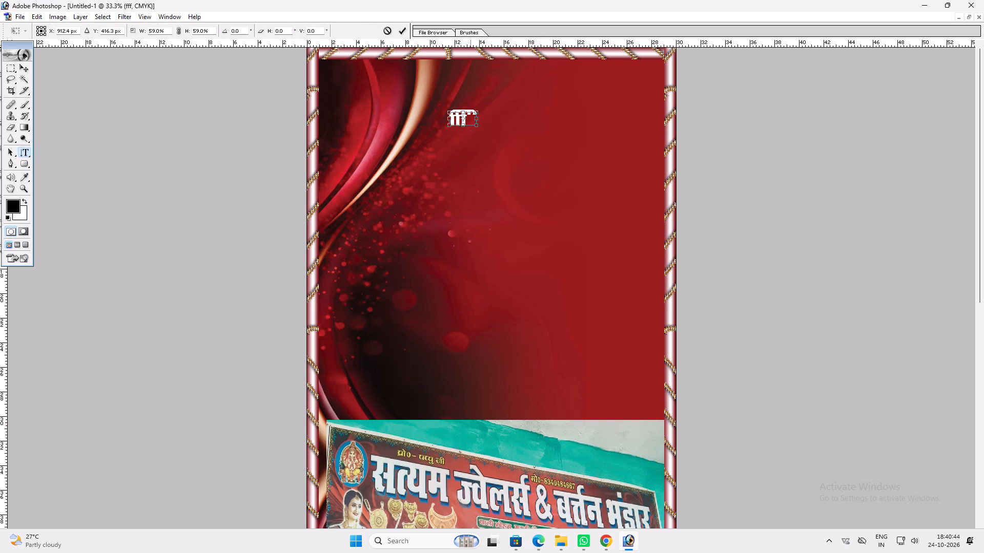
pyautogui.hotkey('shift', 'Return')
# Replace the placeholder with "प्रो०ः–" and the proprietor's name in Hindi, and move the line towards the canvas's upper-left corner.
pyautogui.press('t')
pyautogui.click(460, 122)
pyautogui.hotkey('ctrl', 'a')
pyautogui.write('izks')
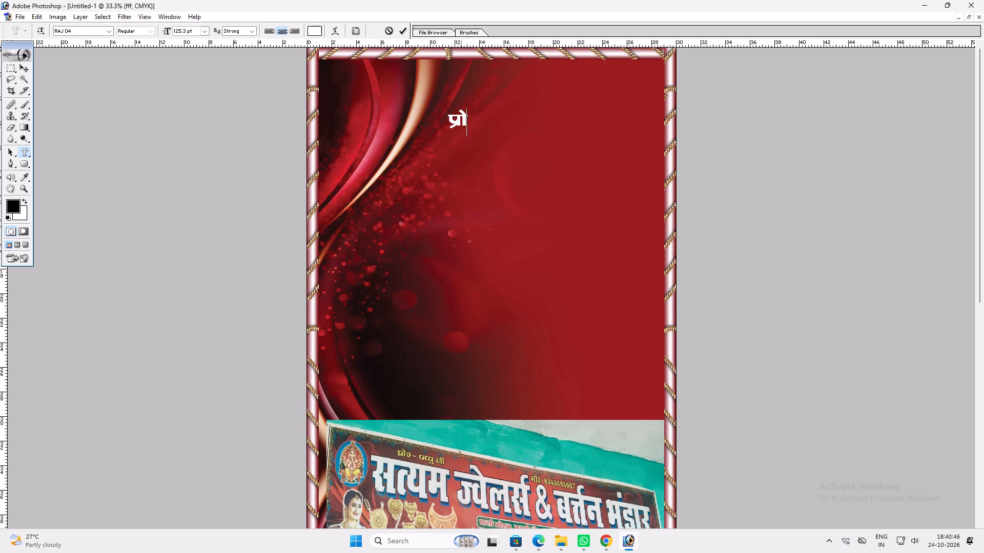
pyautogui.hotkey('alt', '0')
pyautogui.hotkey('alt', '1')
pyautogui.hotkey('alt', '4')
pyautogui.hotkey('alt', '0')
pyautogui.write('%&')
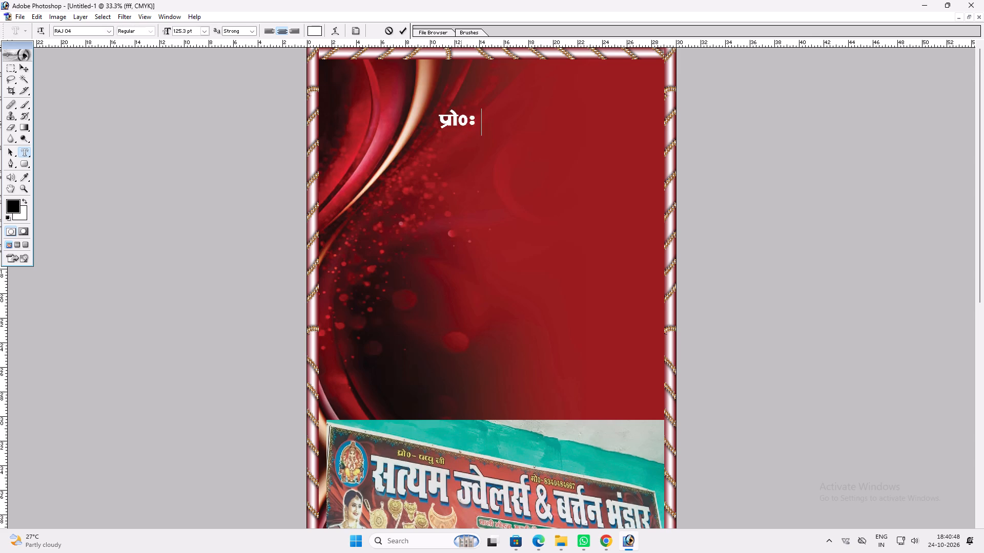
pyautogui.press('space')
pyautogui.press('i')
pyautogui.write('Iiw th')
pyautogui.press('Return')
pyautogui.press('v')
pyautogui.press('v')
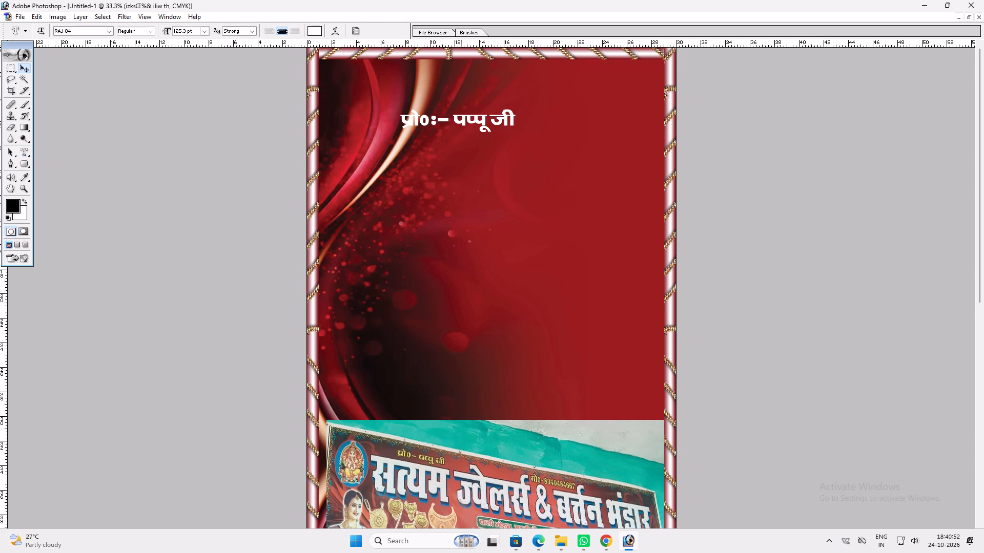
pyautogui.moveTo(463, 135); pyautogui.dragTo(407, 101)
# Append ", मो०ः–" and the shop's mobile number to the proprietor line, and shift it right, inside the border.
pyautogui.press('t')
pyautogui.click(458, 86)
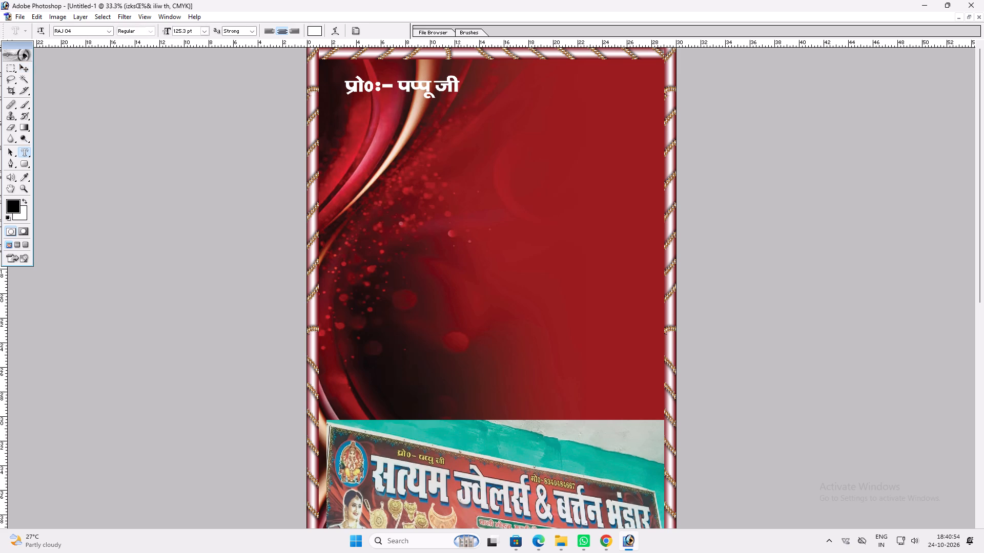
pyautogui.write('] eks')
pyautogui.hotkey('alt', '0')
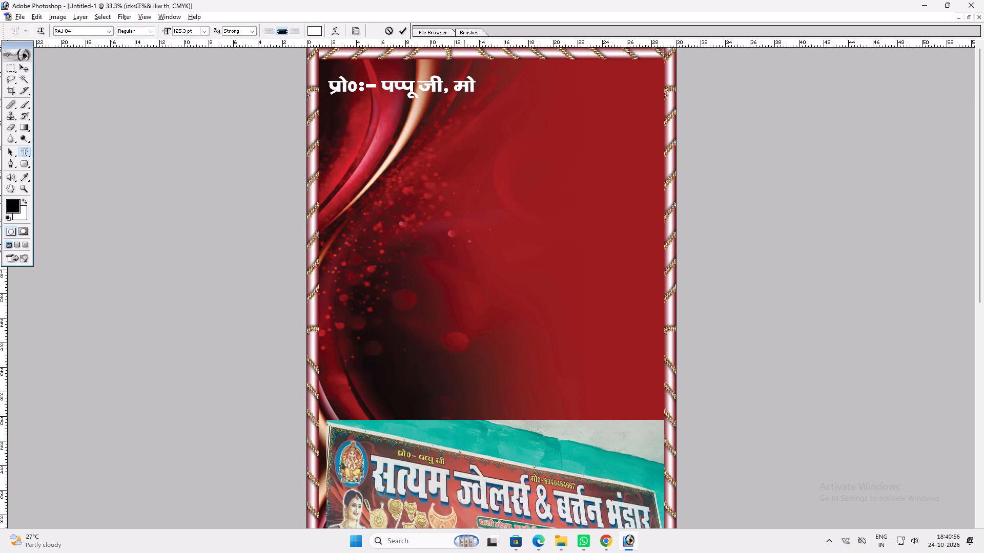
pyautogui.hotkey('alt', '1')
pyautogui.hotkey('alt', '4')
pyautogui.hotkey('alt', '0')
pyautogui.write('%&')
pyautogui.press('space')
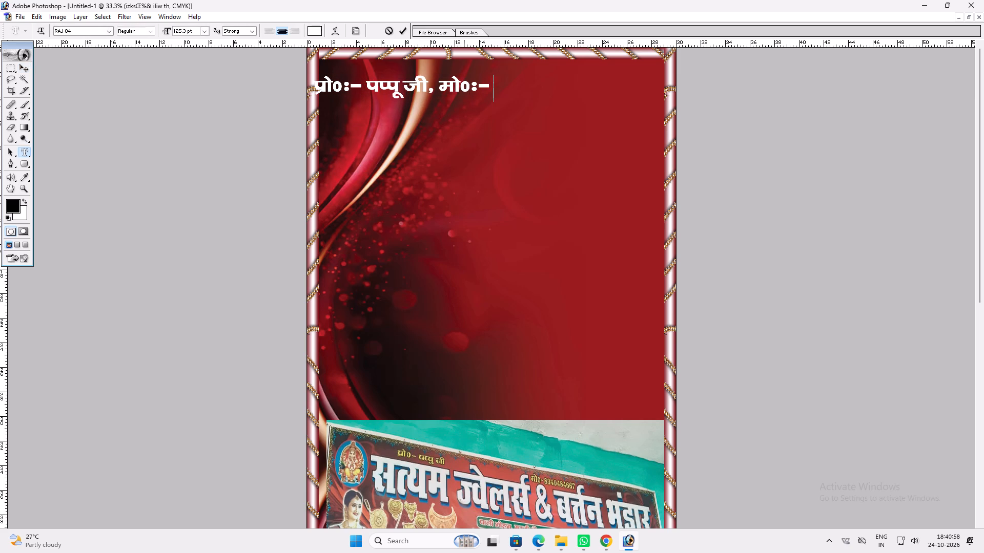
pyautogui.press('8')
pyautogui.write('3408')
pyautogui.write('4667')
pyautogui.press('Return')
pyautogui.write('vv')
pyautogui.moveTo(348, 112); pyautogui.dragTo(416, 109)
# Copy a full-width strip of the Background layer around the contact line, paste it as a new layer and raise it above the red artwork.
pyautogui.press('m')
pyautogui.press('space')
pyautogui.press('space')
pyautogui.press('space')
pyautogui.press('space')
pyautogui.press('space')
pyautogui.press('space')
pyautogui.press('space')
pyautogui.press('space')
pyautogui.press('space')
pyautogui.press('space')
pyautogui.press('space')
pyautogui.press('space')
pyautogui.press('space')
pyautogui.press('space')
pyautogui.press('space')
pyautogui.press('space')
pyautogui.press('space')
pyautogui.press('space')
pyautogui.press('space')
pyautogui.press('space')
pyautogui.rightClick(394, 108)
pyautogui.moveTo(407, 107); pyautogui.dragTo(417, 109)
pyautogui.rightClick(413, 105)
pyautogui.moveTo(424, 105); pyautogui.dragTo(432, 107)
pyautogui.rightClick(427, 105)
pyautogui.moveTo(436, 110); pyautogui.dragTo(445, 112)
pyautogui.moveTo(391, 58); pyautogui.dragTo(604, 94)
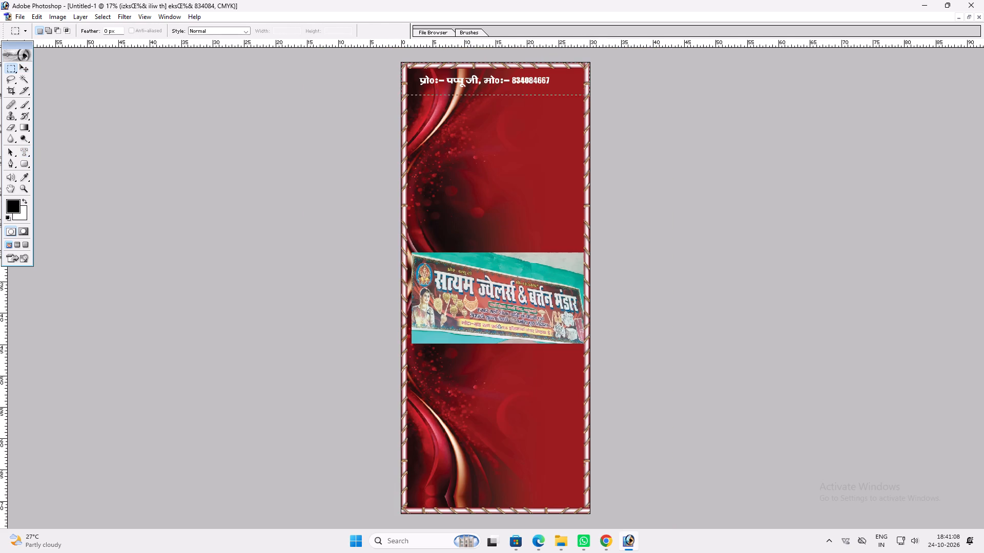
pyautogui.moveTo(604, 94); pyautogui.dragTo(608, 91)
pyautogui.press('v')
pyautogui.rightClick(541, 117)
pyautogui.click(565, 136)
pyautogui.hotkey('ctrl', 'c')
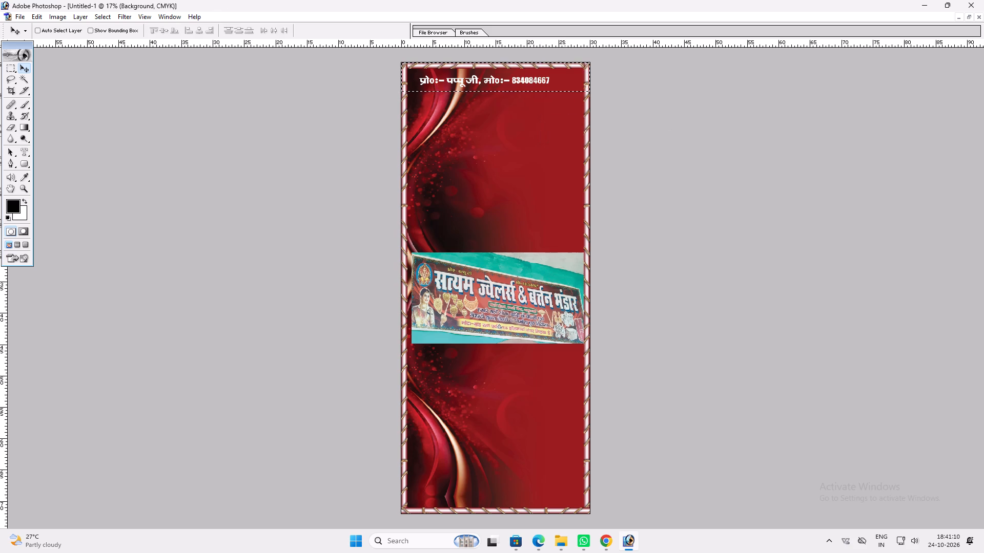
pyautogui.hotkey('ctrl', 'v')
pyautogui.hotkey('ctrl', ']')
pyautogui.hotkey('ctrl', ']')
# Apply a green Color Overlay of C 60, M 0, Y 100, K 30 to the pasted top strip.
pyautogui.hotkey('alt', 'l')
pyautogui.hotkey('alt', 'y')
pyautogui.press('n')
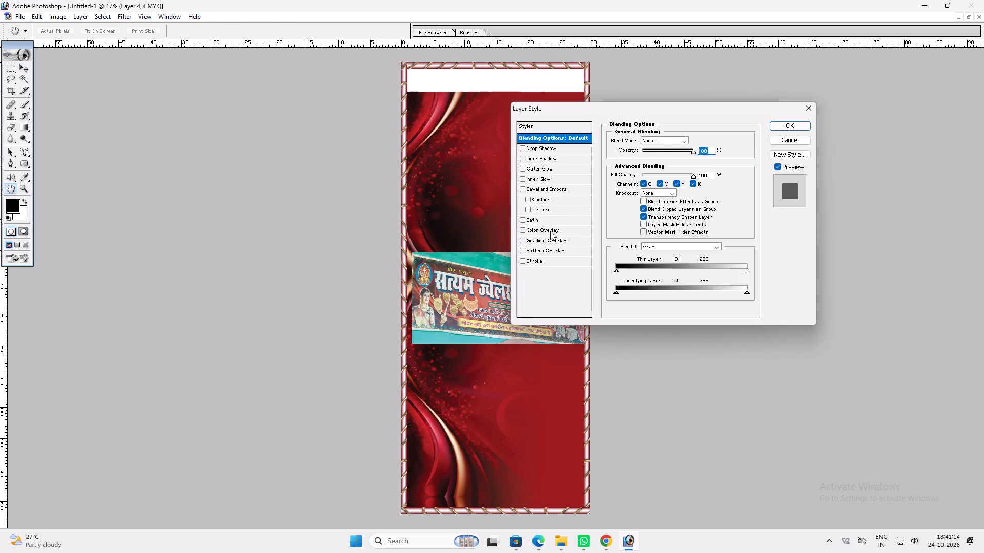
pyautogui.click(550, 230)
pyautogui.click(696, 142)
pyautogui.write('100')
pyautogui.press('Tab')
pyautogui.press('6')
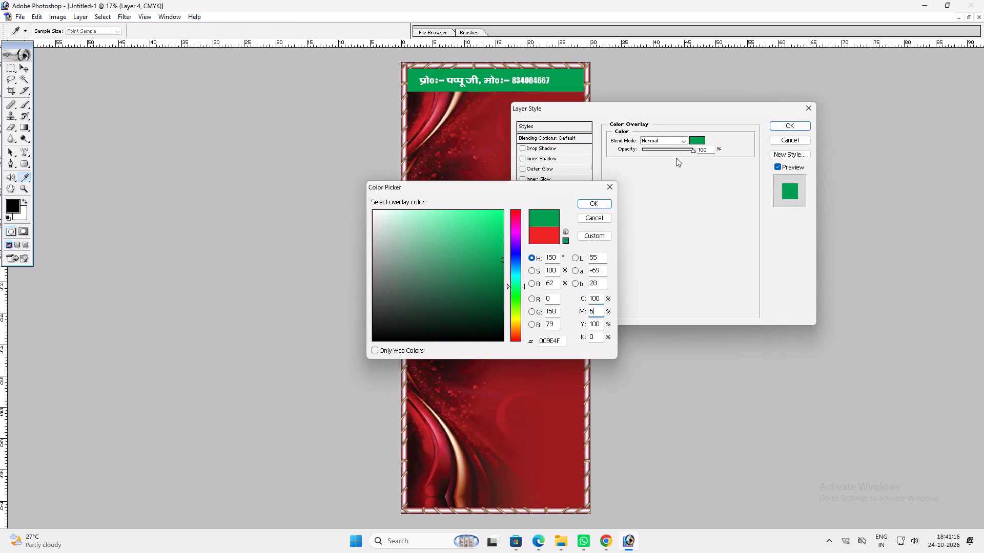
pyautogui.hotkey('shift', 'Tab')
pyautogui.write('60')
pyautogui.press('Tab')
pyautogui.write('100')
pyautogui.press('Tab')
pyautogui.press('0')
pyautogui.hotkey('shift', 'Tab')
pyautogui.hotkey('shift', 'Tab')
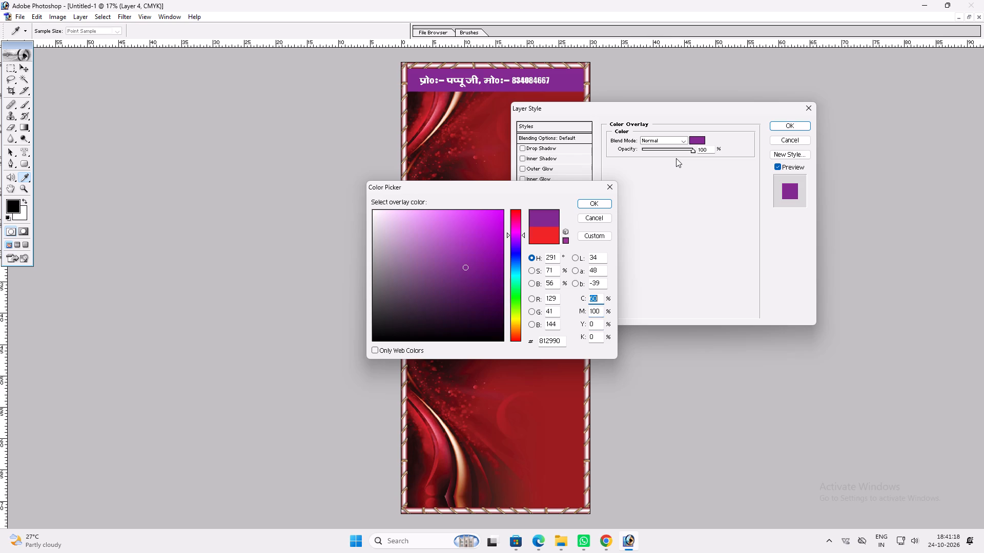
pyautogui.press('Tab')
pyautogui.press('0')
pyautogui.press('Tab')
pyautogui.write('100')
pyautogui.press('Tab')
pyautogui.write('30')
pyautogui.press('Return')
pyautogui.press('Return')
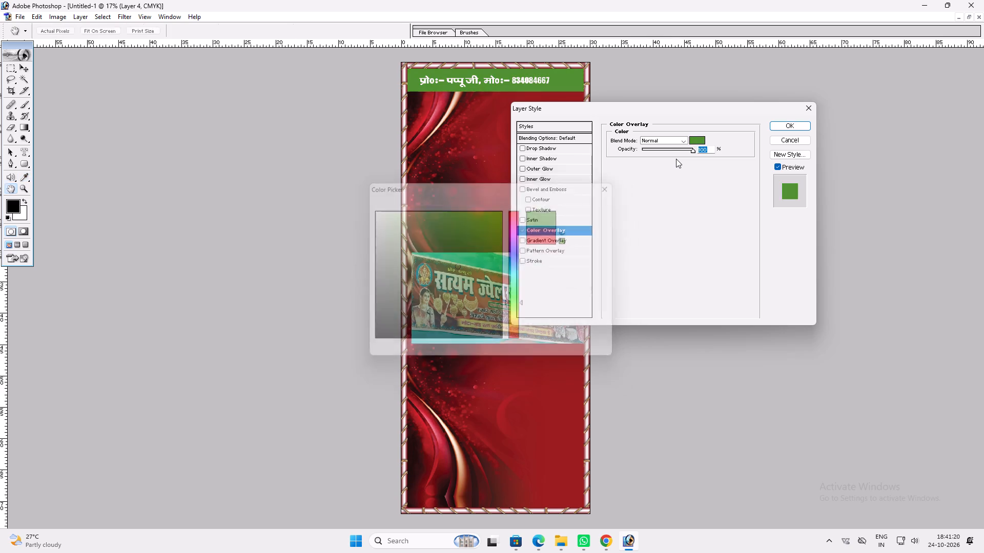
# Nudge the contact line up and left within the green strip and enlarge it proportionally to about 128% so it spans the strip.
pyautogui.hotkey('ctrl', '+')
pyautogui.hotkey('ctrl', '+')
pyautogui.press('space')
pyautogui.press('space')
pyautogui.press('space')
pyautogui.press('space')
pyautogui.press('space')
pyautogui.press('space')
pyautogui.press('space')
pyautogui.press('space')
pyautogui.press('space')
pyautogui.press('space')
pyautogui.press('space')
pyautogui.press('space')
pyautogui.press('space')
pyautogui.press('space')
pyautogui.moveTo(443, 111); pyautogui.dragTo(507, 343)
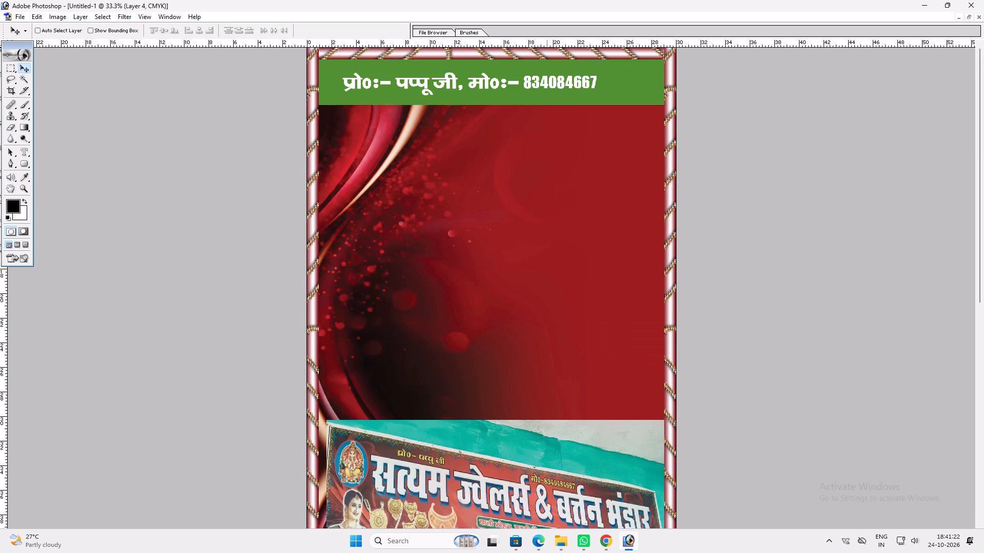
pyautogui.keyDown('ctrl'); pyautogui.doubleClick(547, 76); pyautogui.keyUp('ctrl')
pyautogui.moveTo(545, 76); pyautogui.dragTo(530, 72)
pyautogui.hotkey('ctrl', 't')
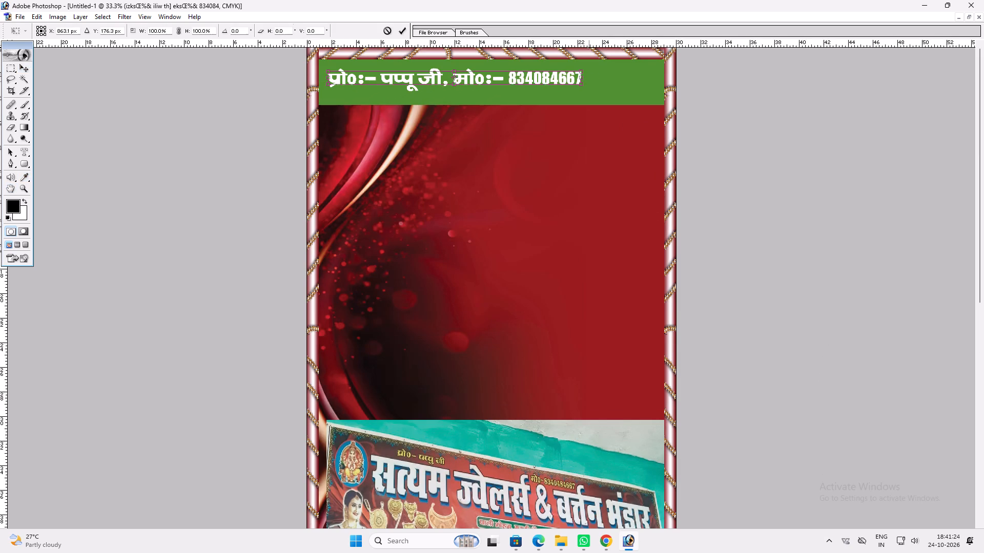
pyautogui.keyDown('shift'); pyautogui.moveTo(581, 85); pyautogui.dragTo(652, 96); pyautogui.keyUp('shift')
pyautogui.keyDown('shift'); pyautogui.moveTo(640, 96); pyautogui.dragTo(635, 99); pyautogui.keyUp('shift')
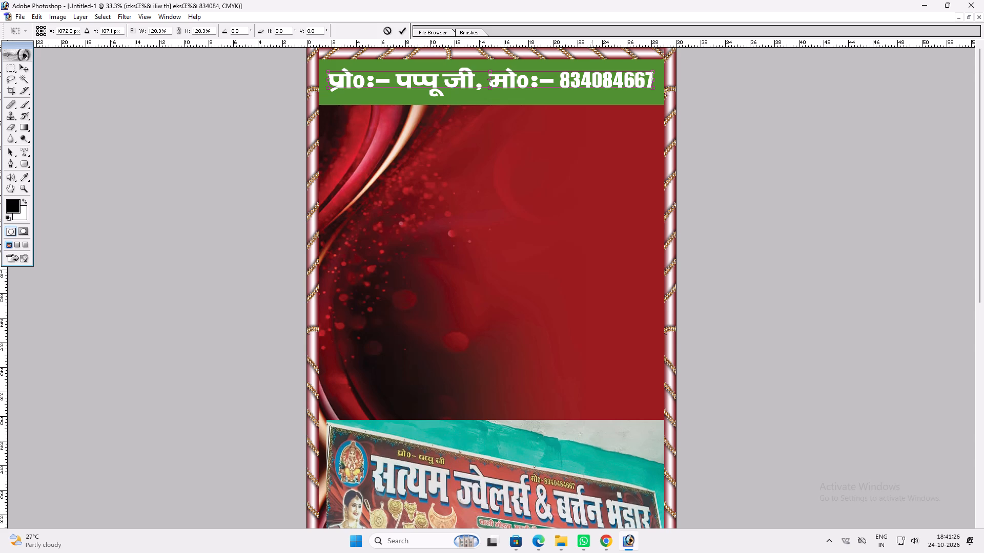
pyautogui.press('Return')
# Give the contact line the default red Color Overlay and a white outside Stroke.
pyautogui.hotkey('alt', 'l')
pyautogui.hotkey('alt', 'y')
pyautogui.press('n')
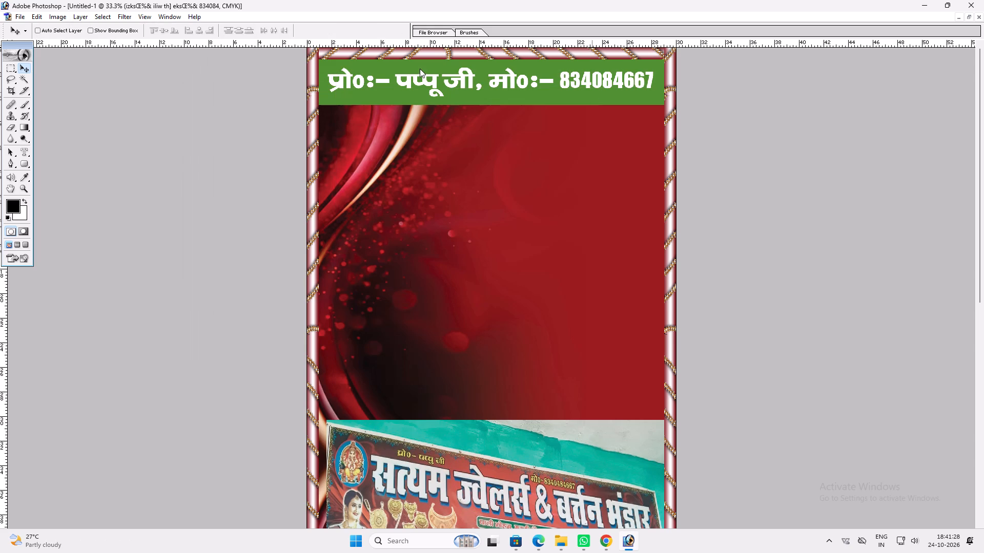
pyautogui.click(542, 228)
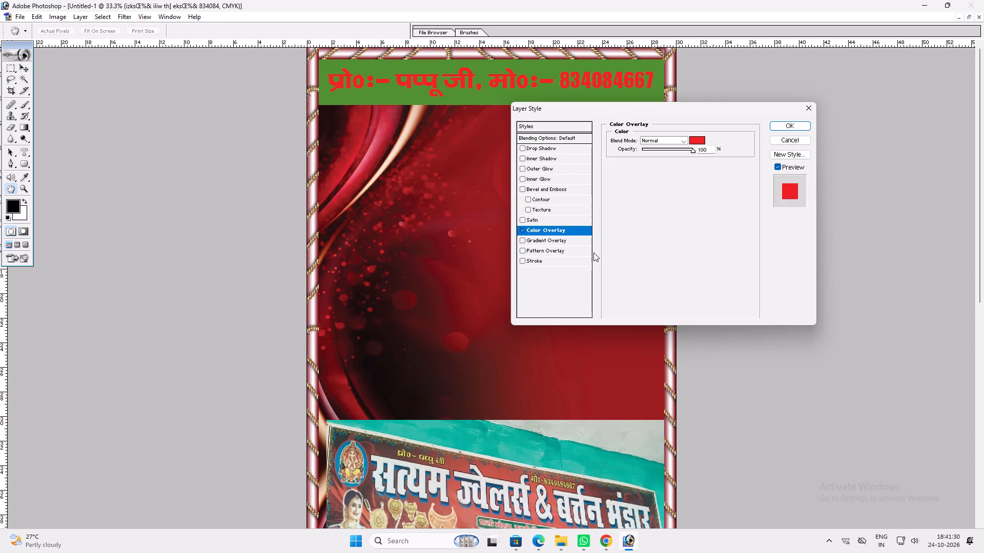
pyautogui.click(539, 268)
pyautogui.click(538, 262)
pyautogui.click(635, 198)
pyautogui.moveTo(460, 245); pyautogui.dragTo(314, 129)
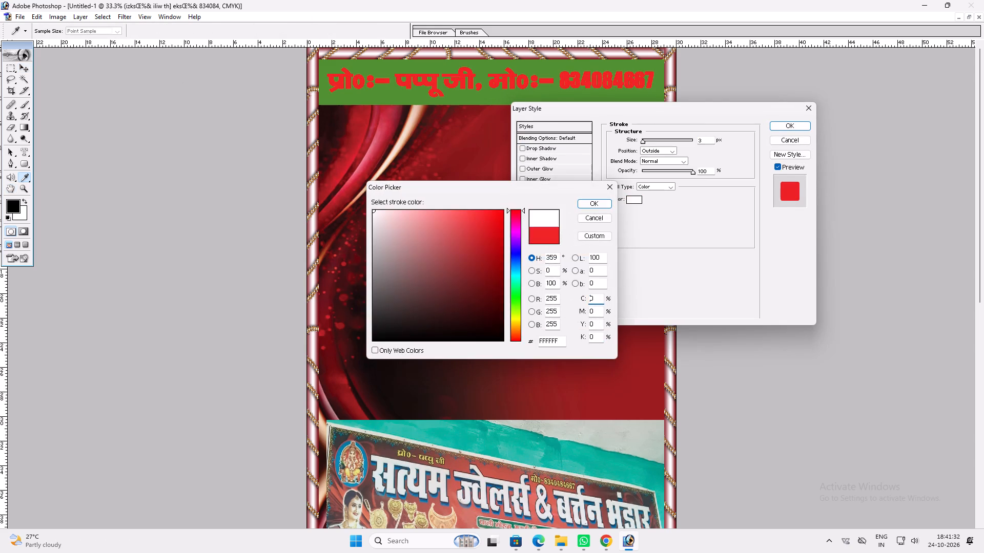
pyautogui.moveTo(314, 129); pyautogui.dragTo(309, 114)
pyautogui.press('Return')
pyautogui.scroll(9, 566, 140)
pyautogui.press('Return')
pyautogui.hotkey('ctrl', 't')
pyautogui.keyDown('shift'); pyautogui.click(637, 90); pyautogui.keyUp('shift')
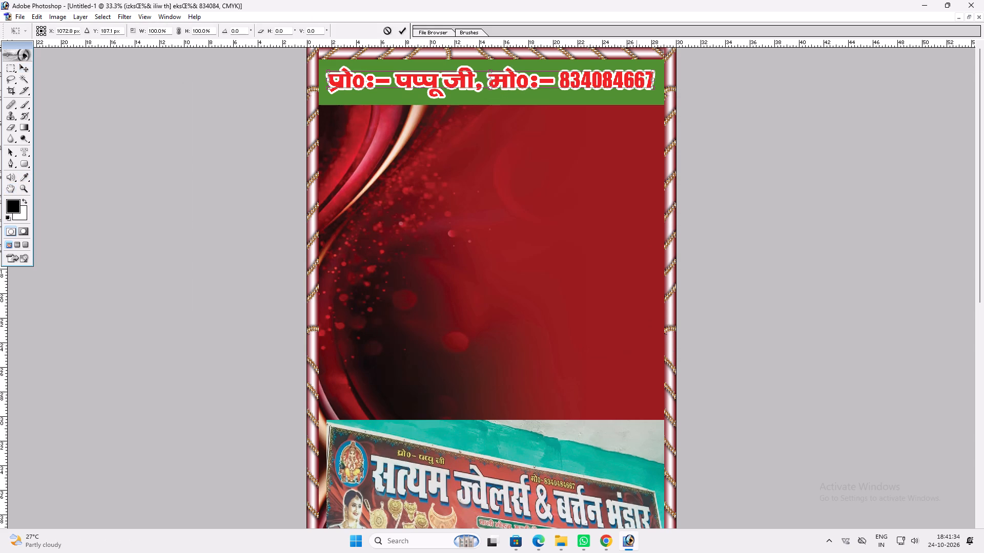
pyautogui.press('Return')
# Duplicate the contact line onto the red background just below the green strip.
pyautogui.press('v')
pyautogui.click(635, 93)
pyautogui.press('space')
pyautogui.moveTo(577, 253); pyautogui.dragTo(577, 216)
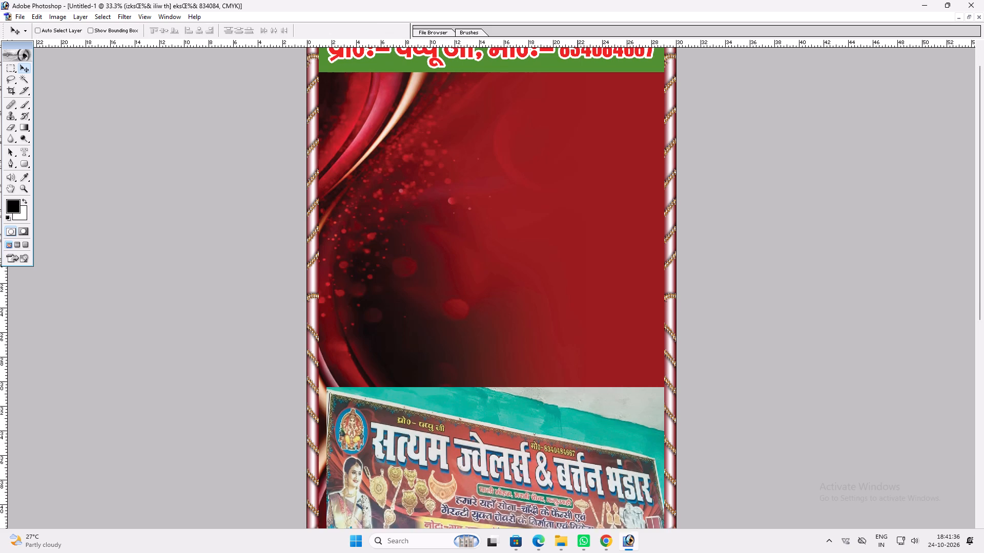
pyautogui.moveTo(577, 216); pyautogui.dragTo(577, 213)
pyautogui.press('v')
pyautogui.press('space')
pyautogui.moveTo(541, 117); pyautogui.dragTo(546, 205)
pyautogui.keyDown('alt'); pyautogui.moveTo(550, 87); pyautogui.dragTo(554, 159); pyautogui.keyUp('alt')
# Clear the duplicate line's layer style and give it a white Color Overlay.
pyautogui.hotkey('alt', 'l')
pyautogui.hotkey('alt', 'y')
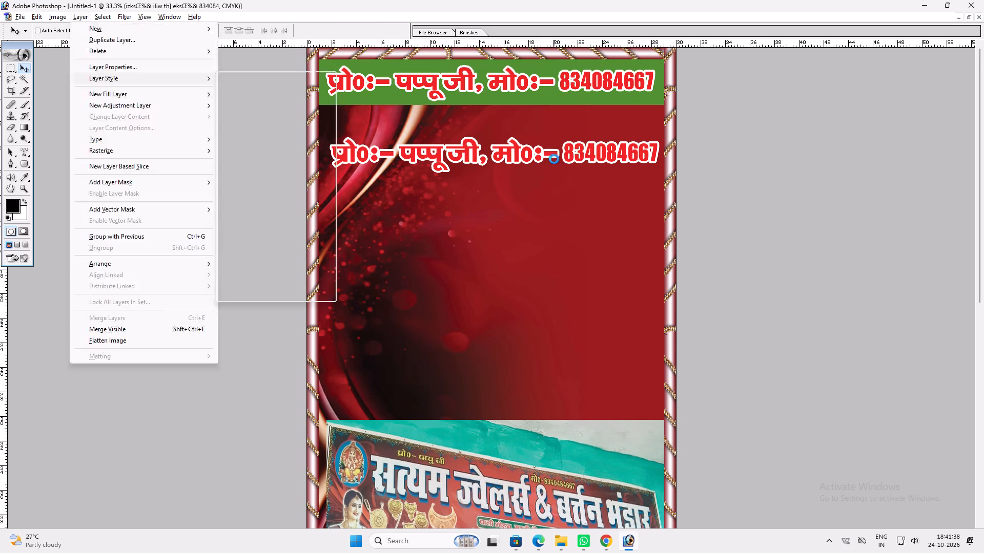
pyautogui.hotkey('alt', 'k')
pyautogui.hotkey('alt', 'l')
pyautogui.hotkey('alt', 'y')
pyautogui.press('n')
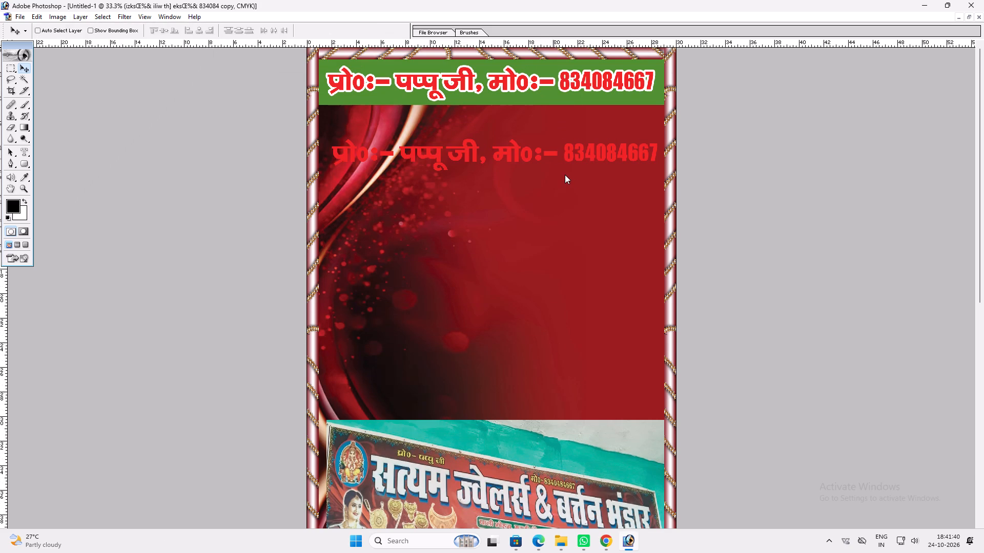
pyautogui.click(561, 229)
pyautogui.click(701, 143)
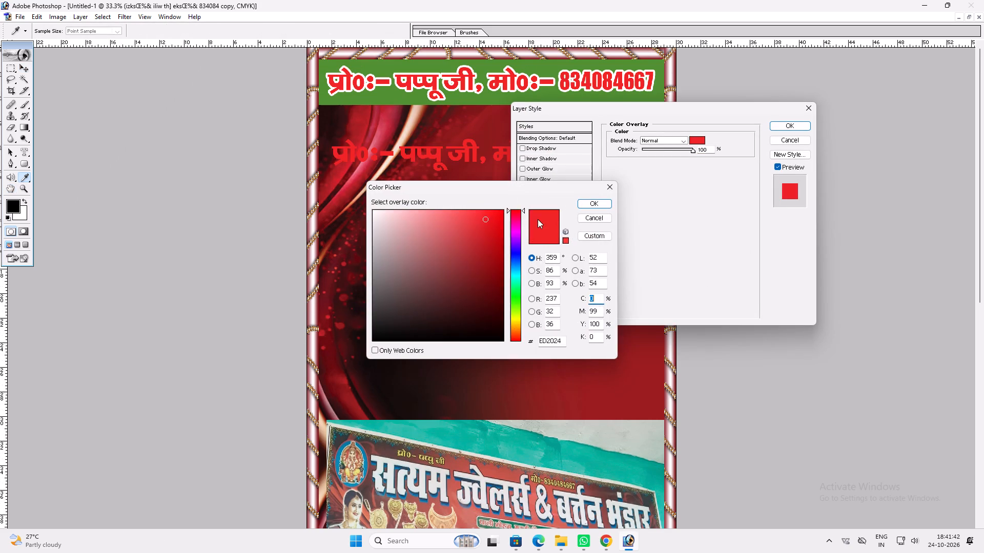
pyautogui.moveTo(452, 234); pyautogui.dragTo(358, 141)
pyautogui.press('Return')
pyautogui.press('Return')
# Replace the duplicate line's text with the shop name "सत्यम ज्वेलर्स".
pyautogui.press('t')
pyautogui.click(467, 158)
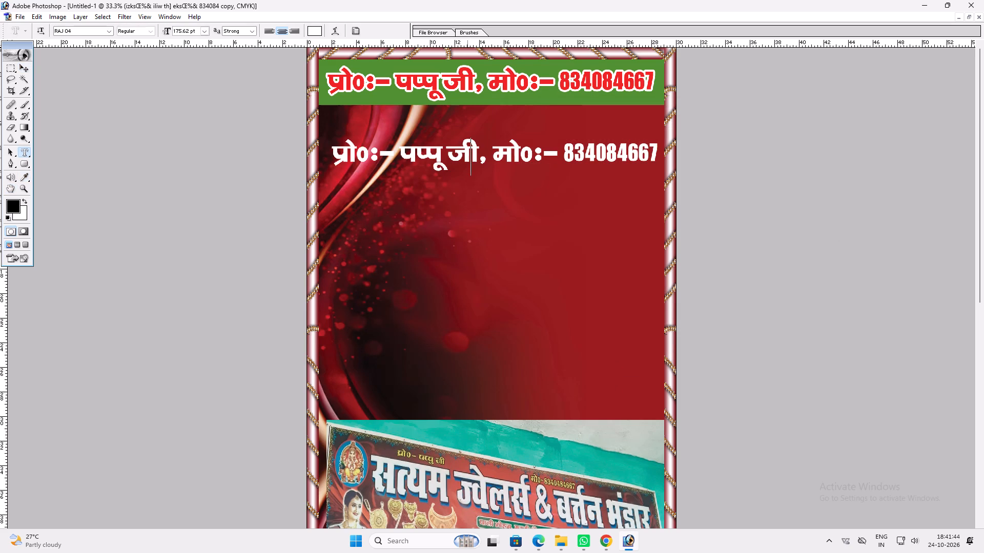
pyautogui.hotkey('ctrl', 'a')
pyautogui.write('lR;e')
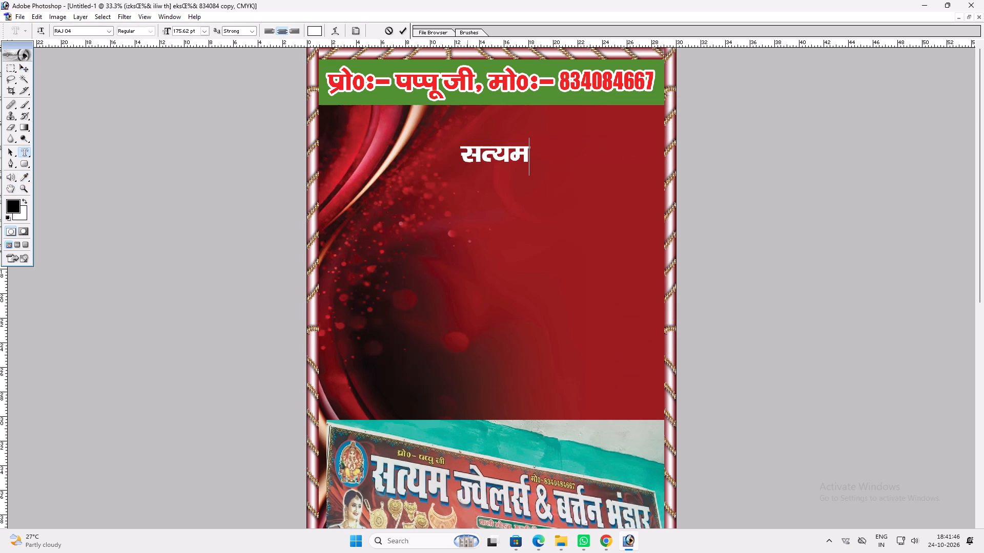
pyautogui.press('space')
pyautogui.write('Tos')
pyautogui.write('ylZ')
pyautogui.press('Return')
# Enlarge the shop name proportionally about its centre to about 343 pt.
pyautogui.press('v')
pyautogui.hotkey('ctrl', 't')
pyautogui.keyDown('alt'); pyautogui.keyDown('shift'); pyautogui.moveTo(569, 163); pyautogui.dragTo(624, 171); pyautogui.keyUp('shift'); pyautogui.keyUp('alt')
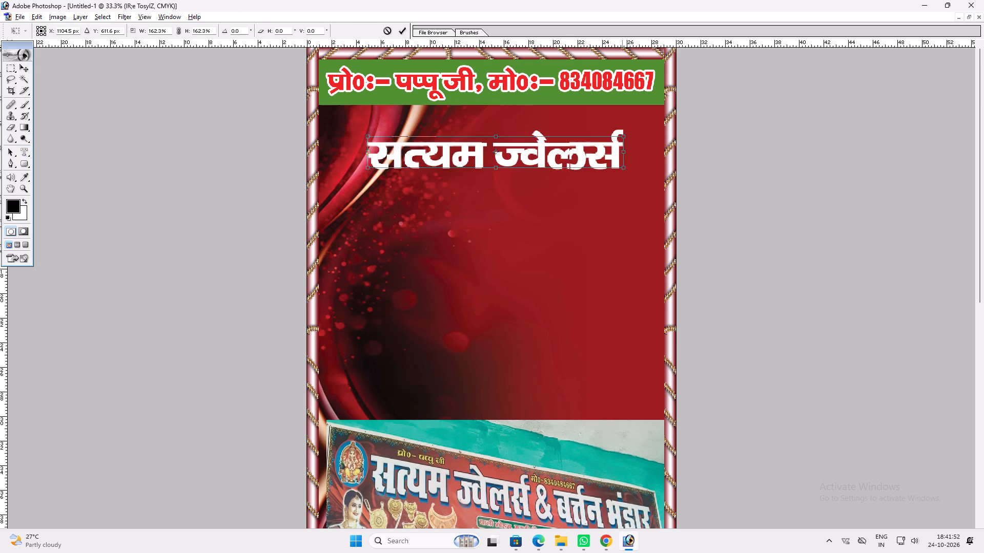
pyautogui.keyDown('alt'); pyautogui.keyDown('shift'); pyautogui.moveTo(624, 171); pyautogui.dragTo(640, 177); pyautogui.keyUp('shift'); pyautogui.keyUp('alt')
pyautogui.hotkey('shift', 'Return')
# Change the shop name's font to RAJ 02.
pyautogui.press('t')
pyautogui.click(604, 171)
pyautogui.hotkey('ctrl', 'a')
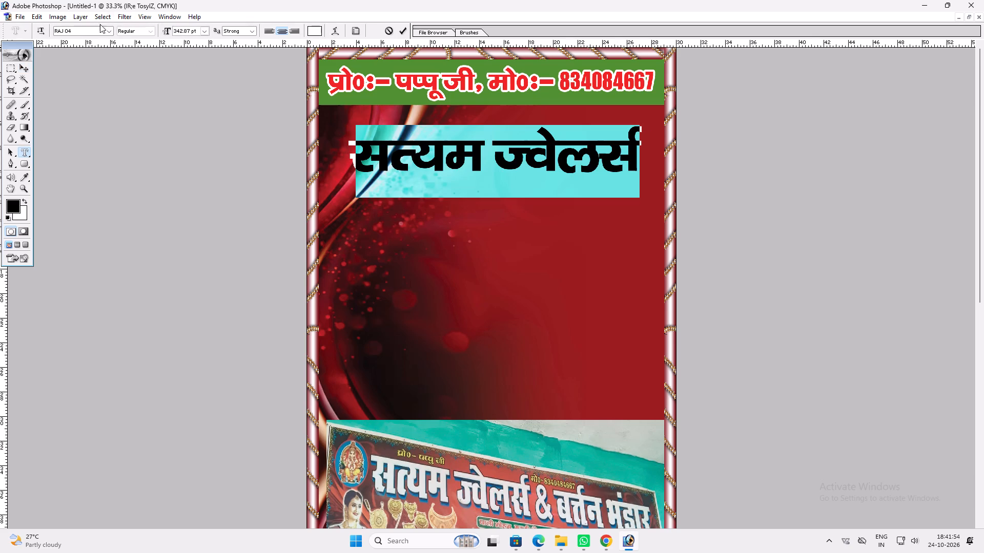
pyautogui.click(89, 31)
pyautogui.press('Up')
pyautogui.press('Up')
pyautogui.press('Return')
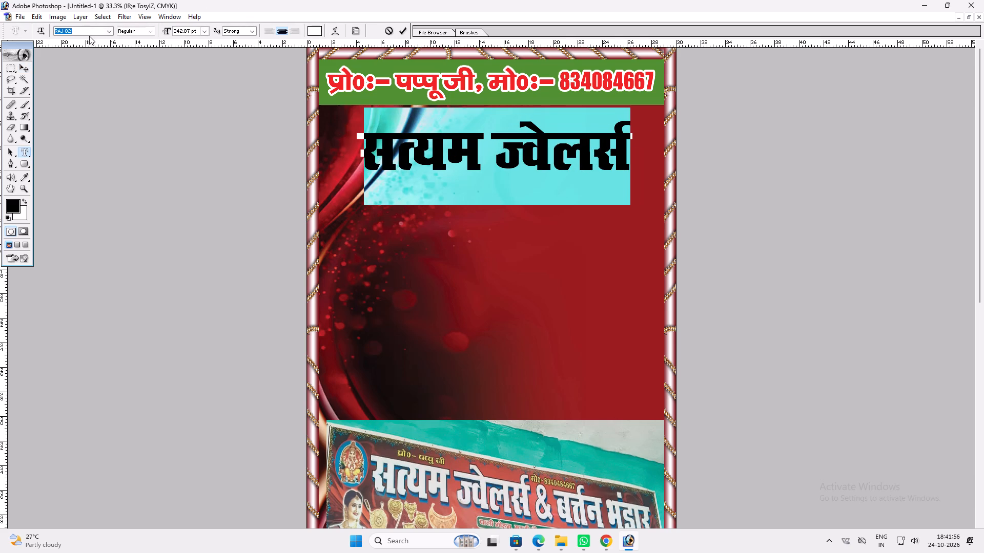
pyautogui.press('Return')
# Move the shop name up close under the green strip and stretch it wider and taller to nearly fill the width inside the border.
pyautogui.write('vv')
pyautogui.moveTo(402, 165); pyautogui.dragTo(384, 156)
pyautogui.hotkey('ctrl', 't')
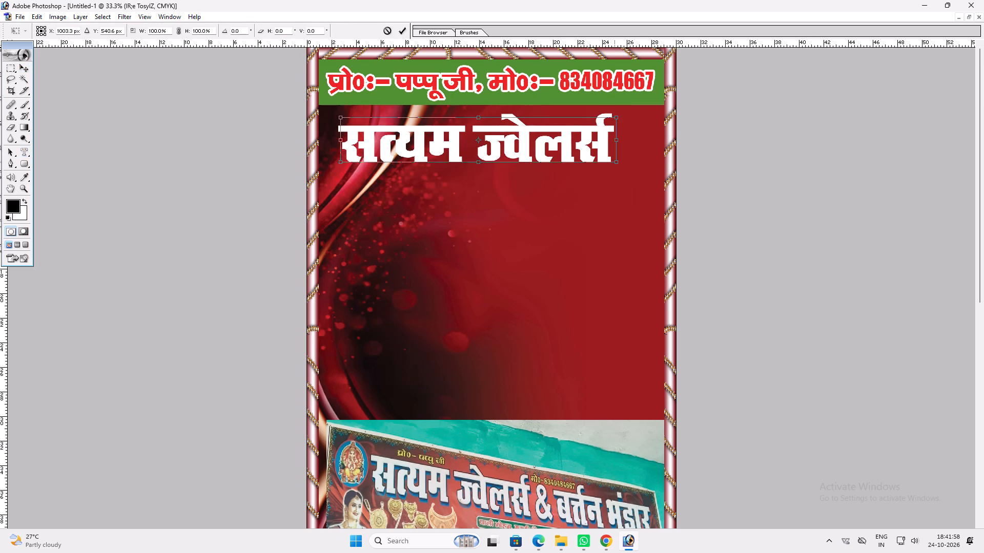
pyautogui.keyDown('shift'); pyautogui.moveTo(615, 162); pyautogui.dragTo(641, 167); pyautogui.keyUp('shift')
pyautogui.keyDown('shift'); pyautogui.moveTo(624, 167); pyautogui.dragTo(620, 180); pyautogui.keyUp('shift')
pyautogui.hotkey('shift', 'Return')
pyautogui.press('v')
pyautogui.moveTo(585, 175); pyautogui.dragTo(579, 175)
pyautogui.hotkey('ctrl', 't')
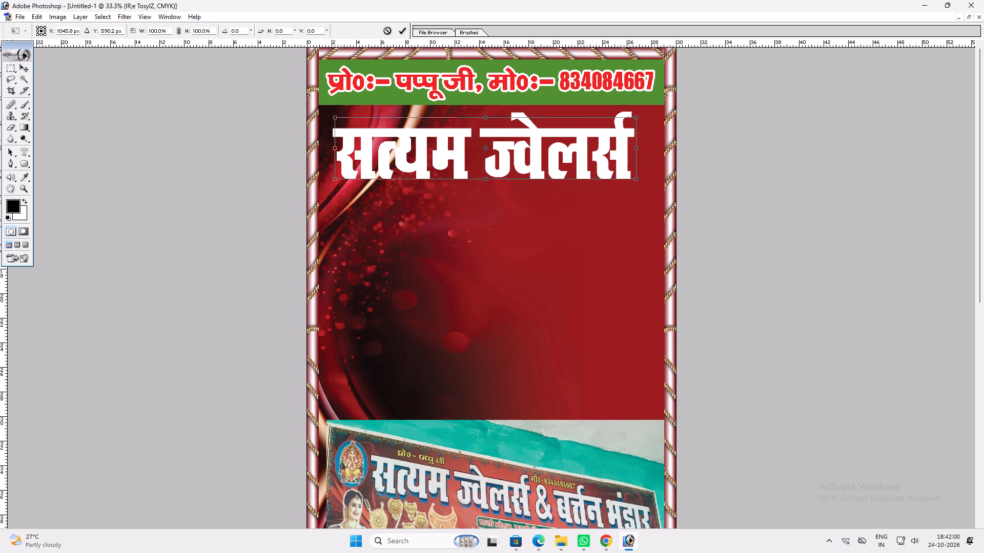
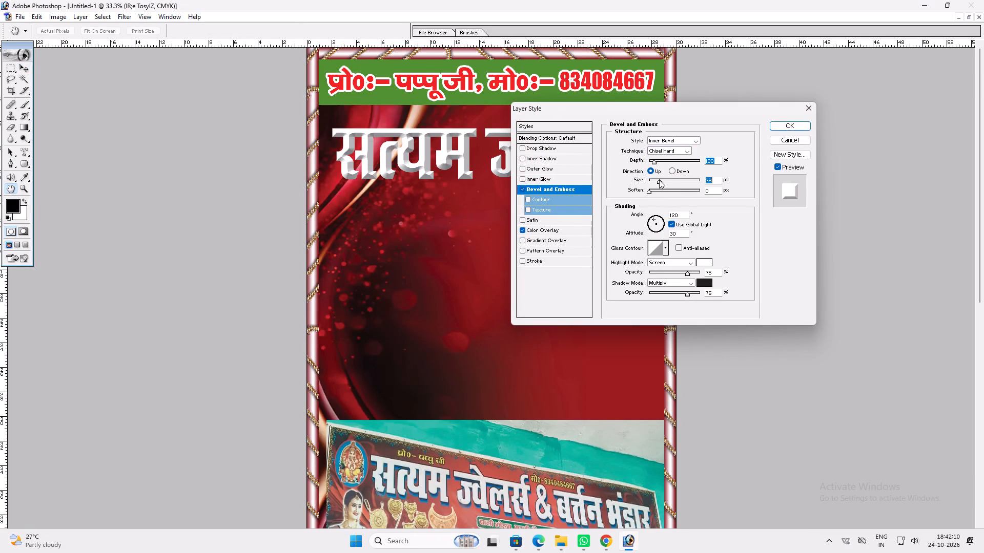
# Give the shop name's bevel a smooth S-shaped contour and set the bevel size to 21 px.
pyautogui.click(565, 199)
pyautogui.moveTo(666, 161); pyautogui.dragTo(726, 153)
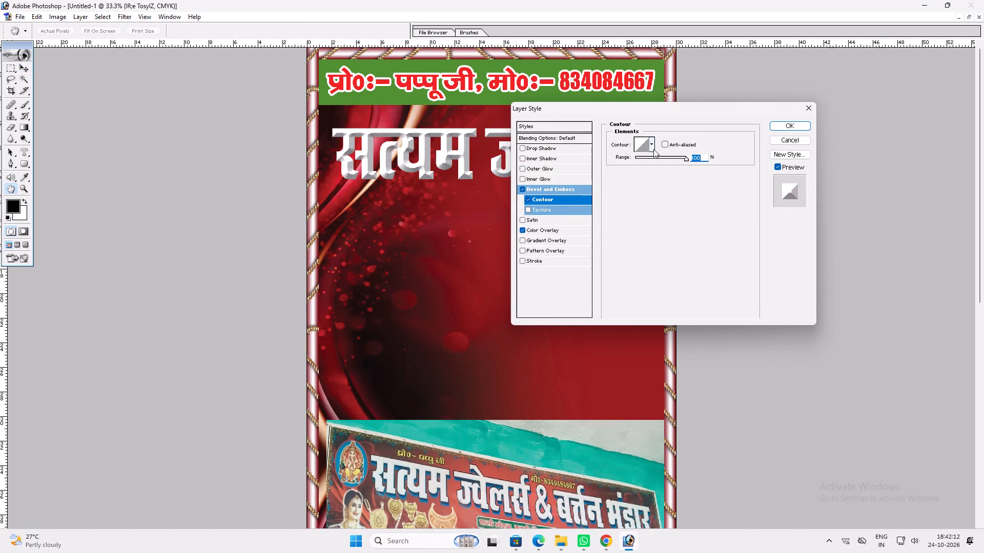
pyautogui.click(653, 149)
pyautogui.click(681, 165)
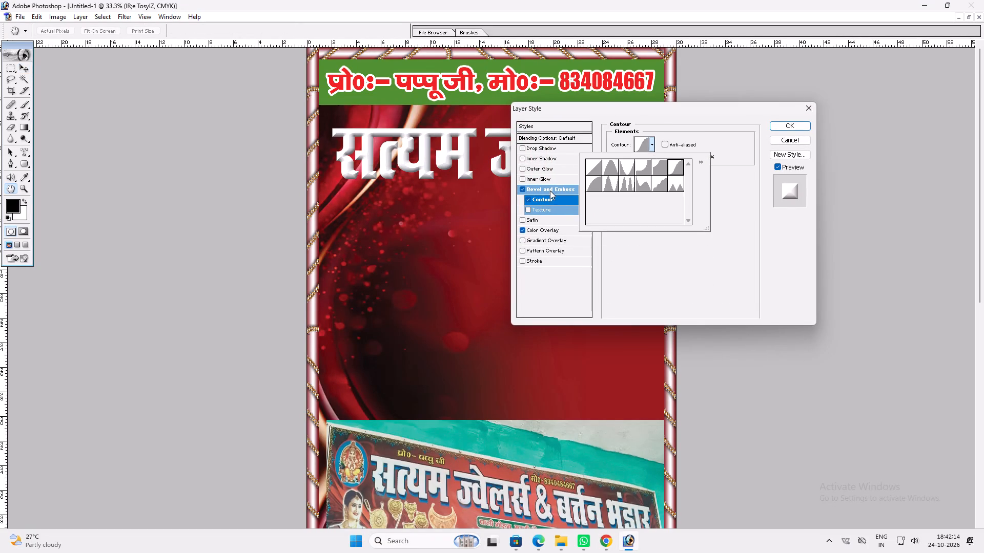
pyautogui.click(550, 190)
pyautogui.click(658, 182)
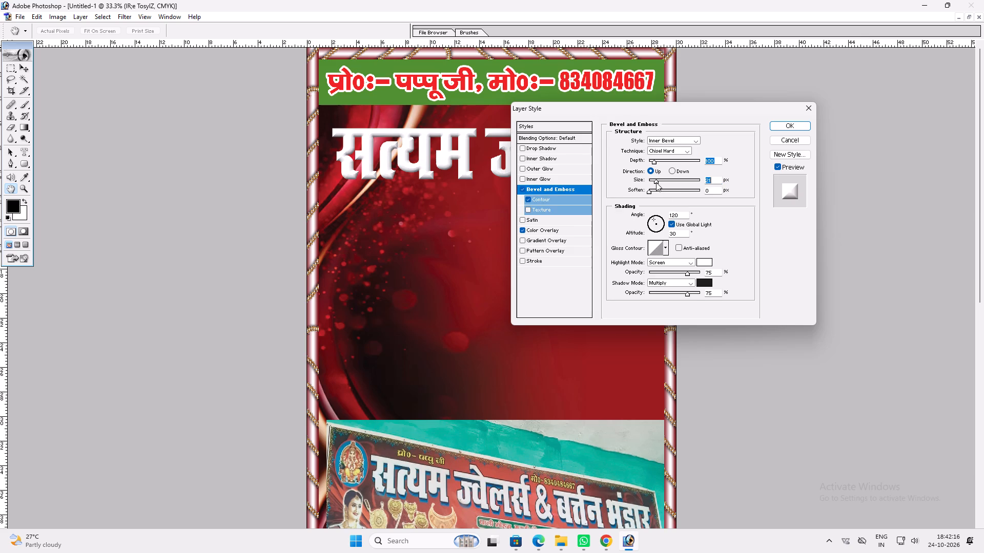
# Set both the bevel's highlight colour and shadow colour to pure cyan, C 100 with M, Y and K at 0.
pyautogui.click(705, 262)
pyautogui.write('100')
pyautogui.press('Tab')
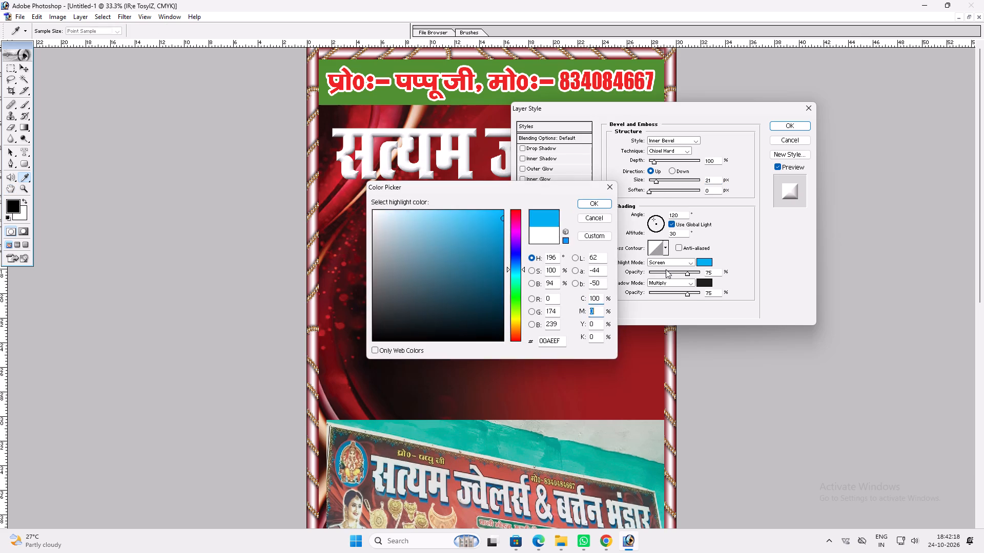
pyautogui.press('Return')
pyautogui.click(699, 279)
pyautogui.press('1')
pyautogui.press('0')
pyautogui.press('0')
pyautogui.press('Tab')
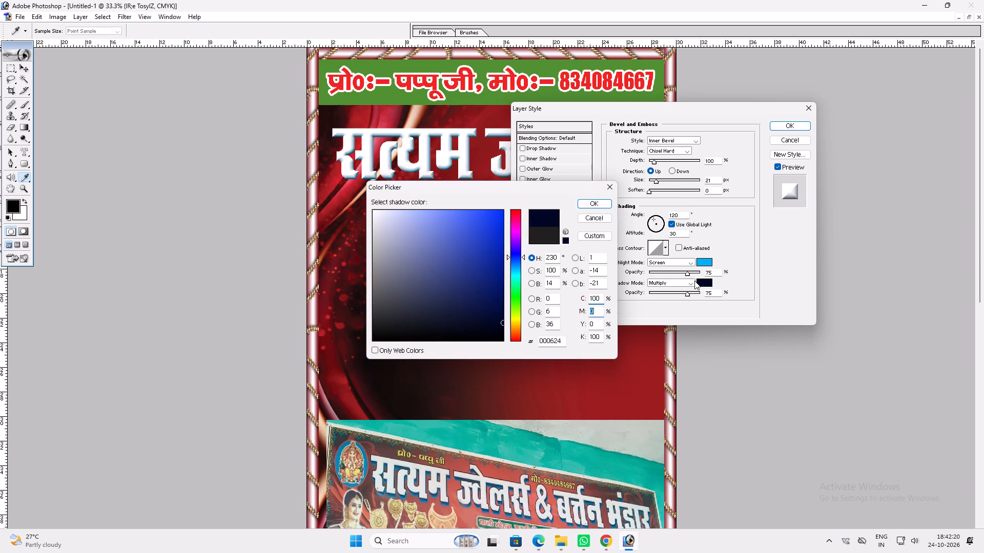
pyautogui.press('Tab')
pyautogui.press('Tab')
pyautogui.press('0')
pyautogui.press('Return')
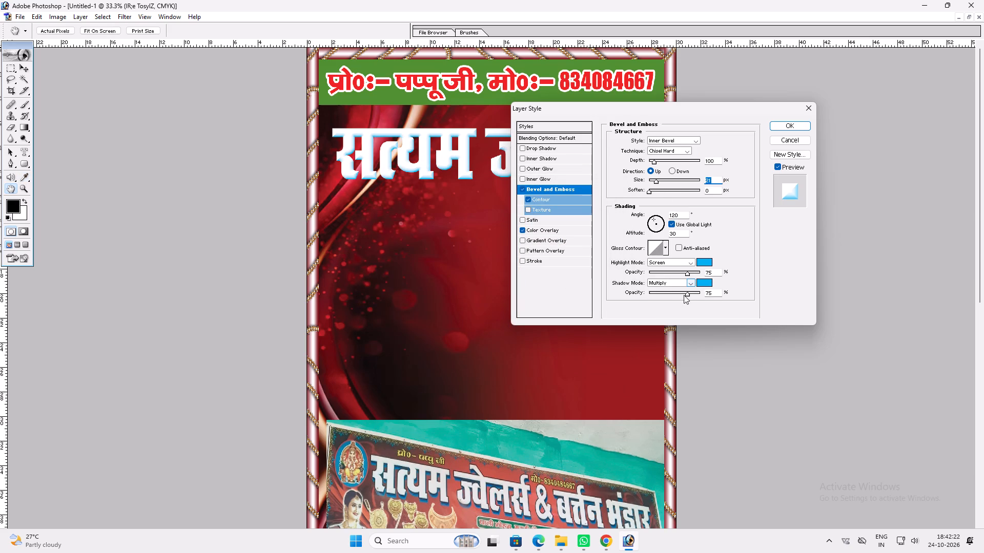
# Lower the bevel's shadow opacity to 51% and highlight opacity to 62%, and apply the layer style.
pyautogui.moveTo(680, 294); pyautogui.dragTo(675, 295)
pyautogui.moveTo(685, 274); pyautogui.dragTo(681, 275)
pyautogui.press('Return')
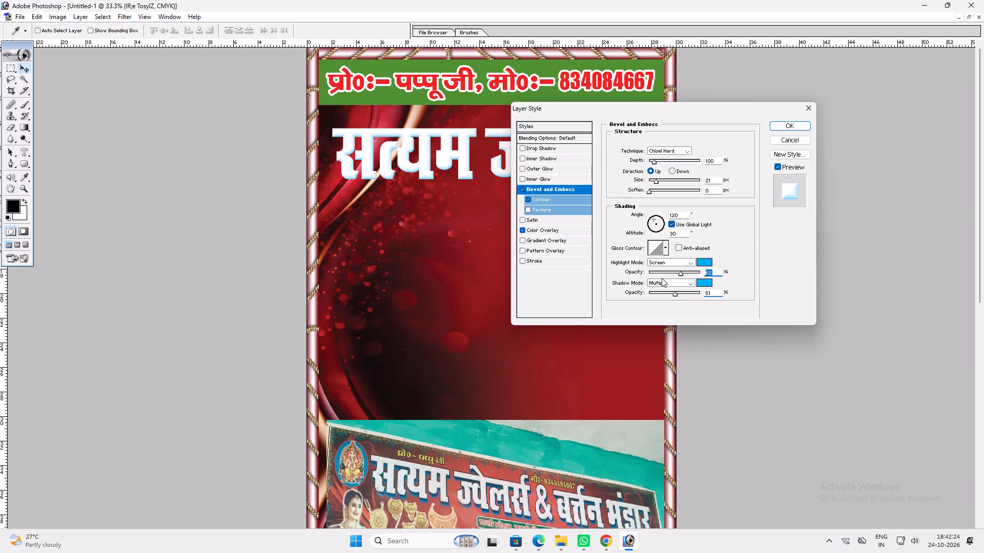
# Add a 10 px black outside stroke to the shop name.
pyautogui.hotkey('alt', 'l')
pyautogui.hotkey('alt', 'y')
pyautogui.press('k')
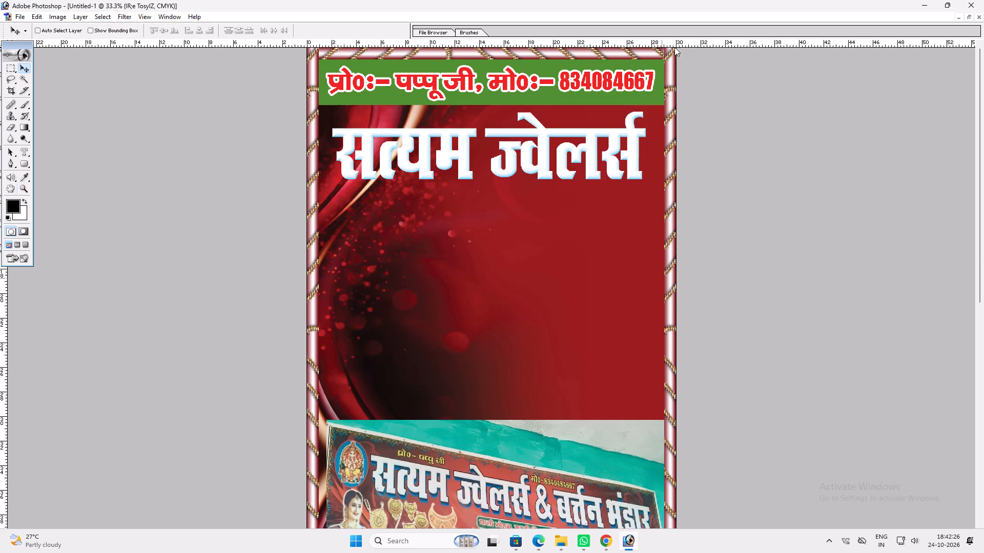
pyautogui.scroll(3, 631, 208)
pyautogui.scroll(-3, 647, 197)
pyautogui.click(638, 197)
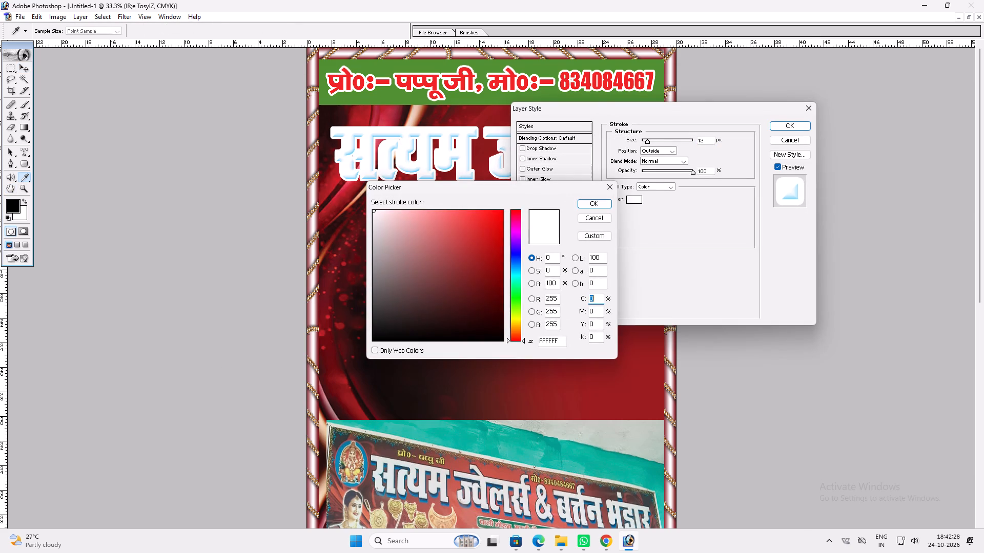
pyautogui.moveTo(468, 307); pyautogui.dragTo(582, 358)
pyautogui.press('Return')
pyautogui.scroll(-2, 692, 239)
# Reduce the shop name's bevel size to 9 px and apply the layer style.
pyautogui.click(553, 192)
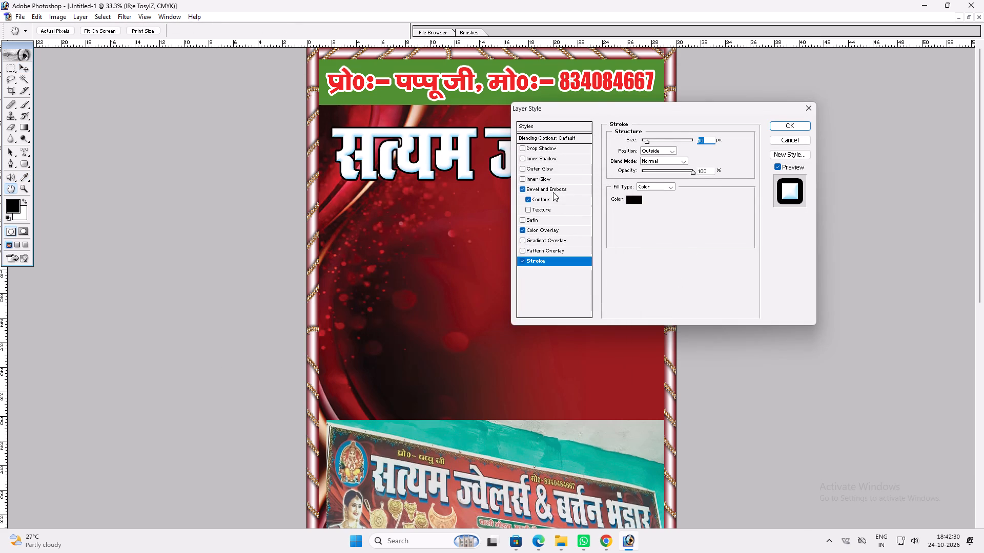
pyautogui.click(653, 180)
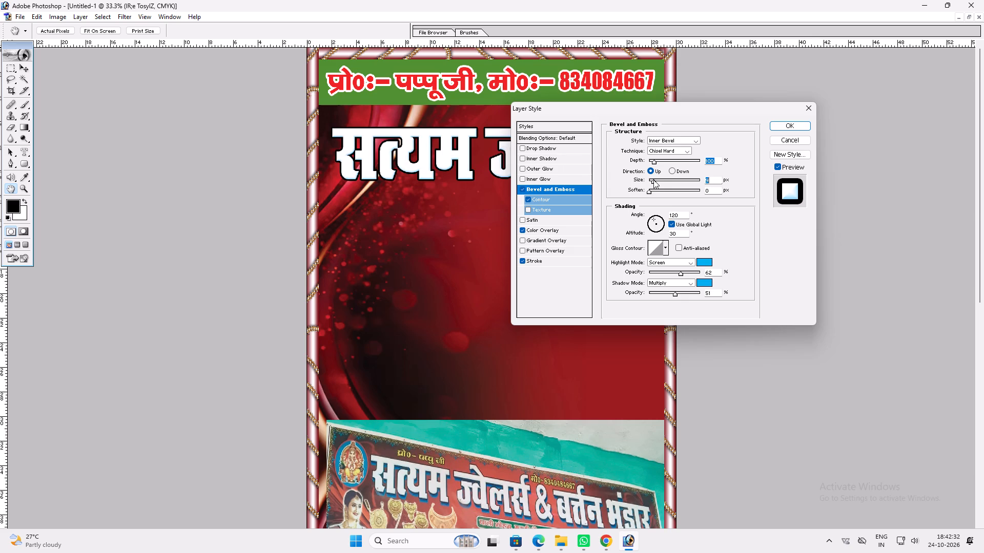
pyautogui.press('Return')
# Stretch the shop name slightly wider and taller with Free Transform, keeping its upper and left edges in place.
pyautogui.write('vv')
pyautogui.hotkey('ctrl', 't')
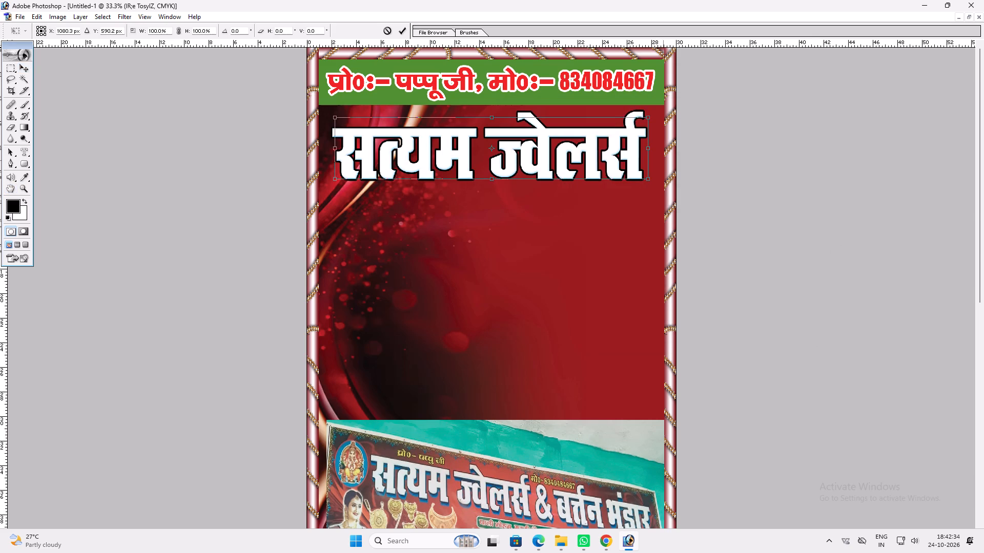
pyautogui.keyDown('shift'); pyautogui.click(650, 152); pyautogui.keyUp('shift')
pyautogui.keyDown('shift'); pyautogui.click(626, 176); pyautogui.keyUp('shift')
pyautogui.press('Return')
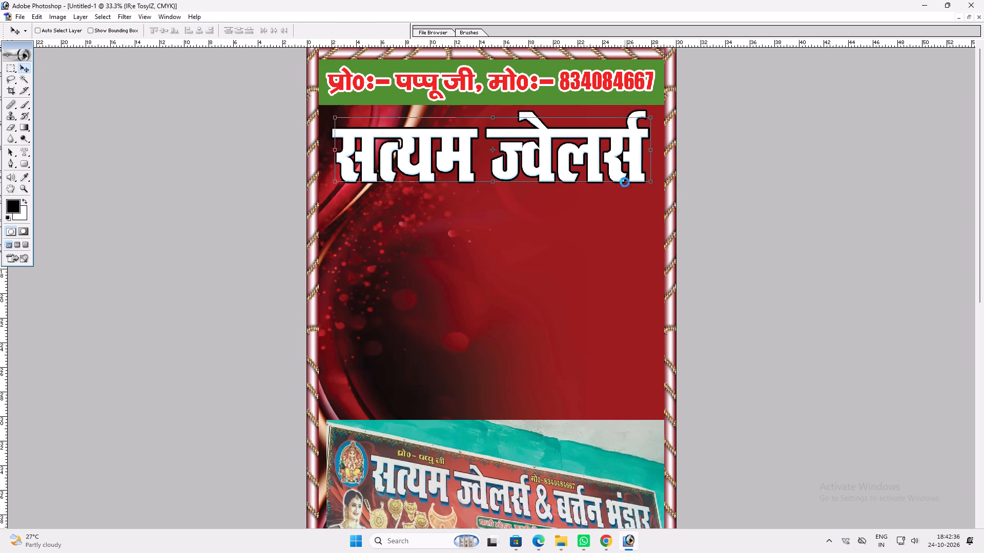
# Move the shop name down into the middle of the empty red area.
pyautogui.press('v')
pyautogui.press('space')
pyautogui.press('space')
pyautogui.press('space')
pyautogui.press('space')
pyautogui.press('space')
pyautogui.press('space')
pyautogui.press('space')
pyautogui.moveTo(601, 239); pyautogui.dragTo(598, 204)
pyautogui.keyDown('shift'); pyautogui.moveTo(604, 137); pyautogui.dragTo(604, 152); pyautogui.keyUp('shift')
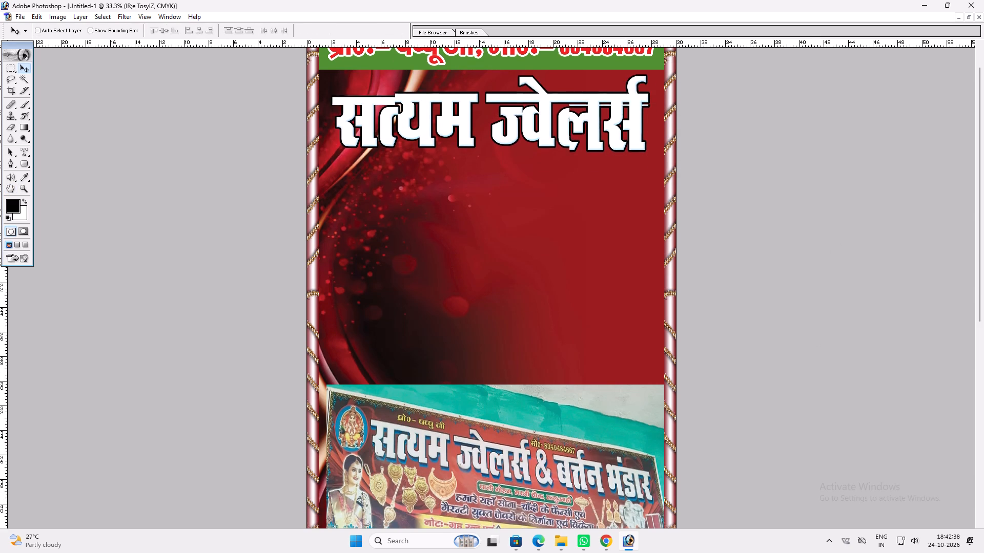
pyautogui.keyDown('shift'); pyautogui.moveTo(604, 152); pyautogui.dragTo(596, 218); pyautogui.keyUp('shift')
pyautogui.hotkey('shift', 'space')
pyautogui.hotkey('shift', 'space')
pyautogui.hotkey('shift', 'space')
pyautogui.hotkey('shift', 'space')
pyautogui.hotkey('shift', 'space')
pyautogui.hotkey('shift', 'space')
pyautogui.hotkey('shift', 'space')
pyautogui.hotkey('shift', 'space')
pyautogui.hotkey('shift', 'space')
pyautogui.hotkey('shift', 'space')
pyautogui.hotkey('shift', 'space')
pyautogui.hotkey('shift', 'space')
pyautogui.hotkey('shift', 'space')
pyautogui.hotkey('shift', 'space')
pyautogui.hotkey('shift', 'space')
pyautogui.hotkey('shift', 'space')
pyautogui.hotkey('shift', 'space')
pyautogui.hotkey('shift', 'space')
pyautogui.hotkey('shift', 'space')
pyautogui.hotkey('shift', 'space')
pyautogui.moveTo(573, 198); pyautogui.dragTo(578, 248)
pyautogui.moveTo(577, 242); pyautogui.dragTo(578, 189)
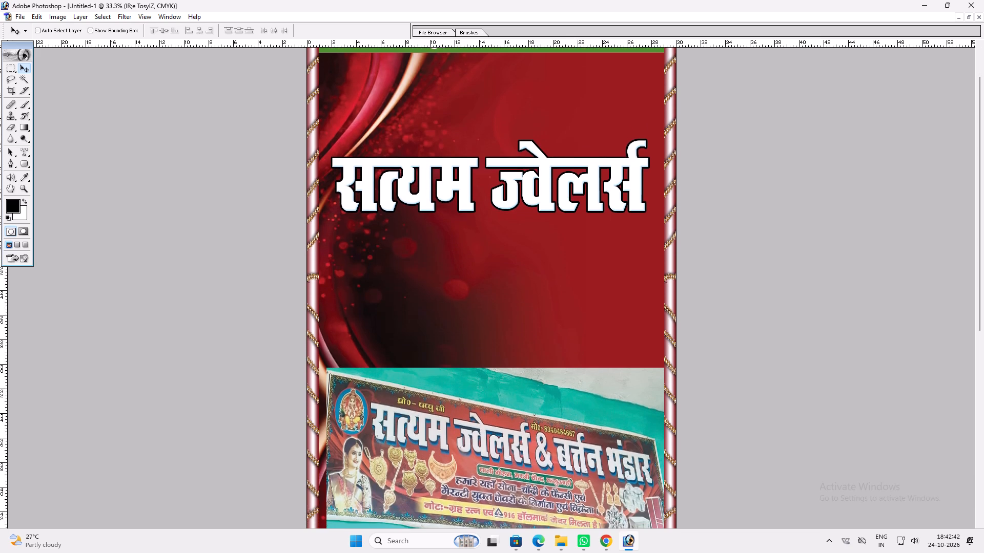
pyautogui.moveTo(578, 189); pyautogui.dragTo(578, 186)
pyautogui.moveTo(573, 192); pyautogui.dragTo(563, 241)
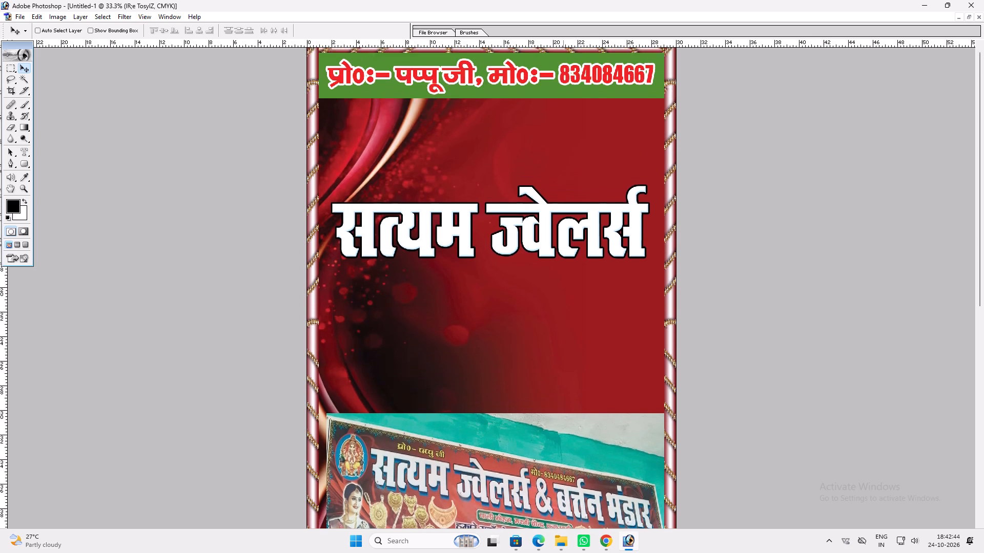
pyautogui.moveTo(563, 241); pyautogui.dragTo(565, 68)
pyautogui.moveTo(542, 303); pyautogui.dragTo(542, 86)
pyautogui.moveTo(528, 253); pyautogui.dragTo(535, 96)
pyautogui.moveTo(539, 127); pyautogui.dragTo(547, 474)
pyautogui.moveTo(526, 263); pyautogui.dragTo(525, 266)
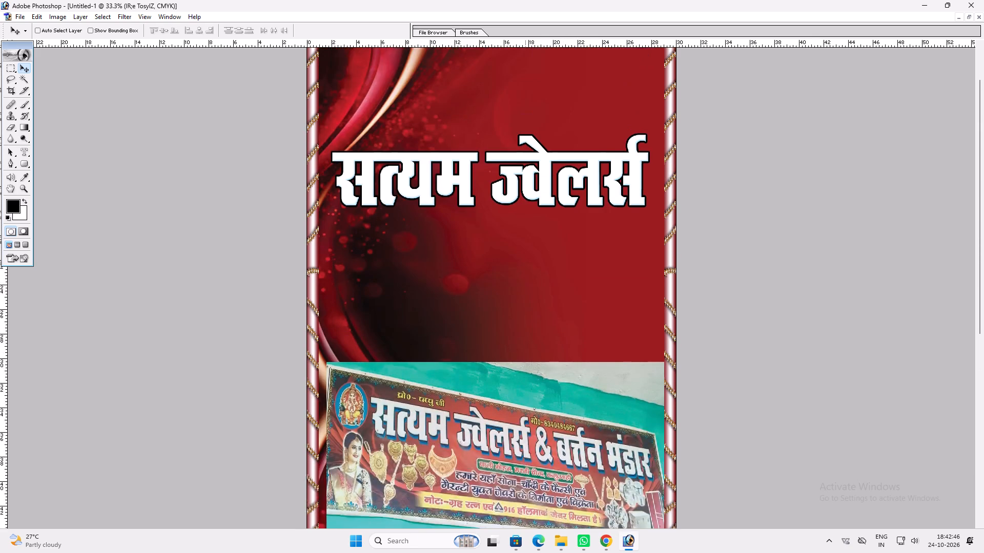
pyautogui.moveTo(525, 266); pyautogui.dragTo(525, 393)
# Move the shop name back up, leaving a small gap beneath the green strip.
pyautogui.keyDown('shift'); pyautogui.moveTo(518, 217); pyautogui.dragTo(522, 139); pyautogui.keyUp('shift')
# Duplicate the shop name layer and apply a 30° Motion Blur to the copy, rasterizing its type.
pyautogui.hotkey('ctrl', 'j')
pyautogui.hotkey('alt', 't')
pyautogui.write('bm')
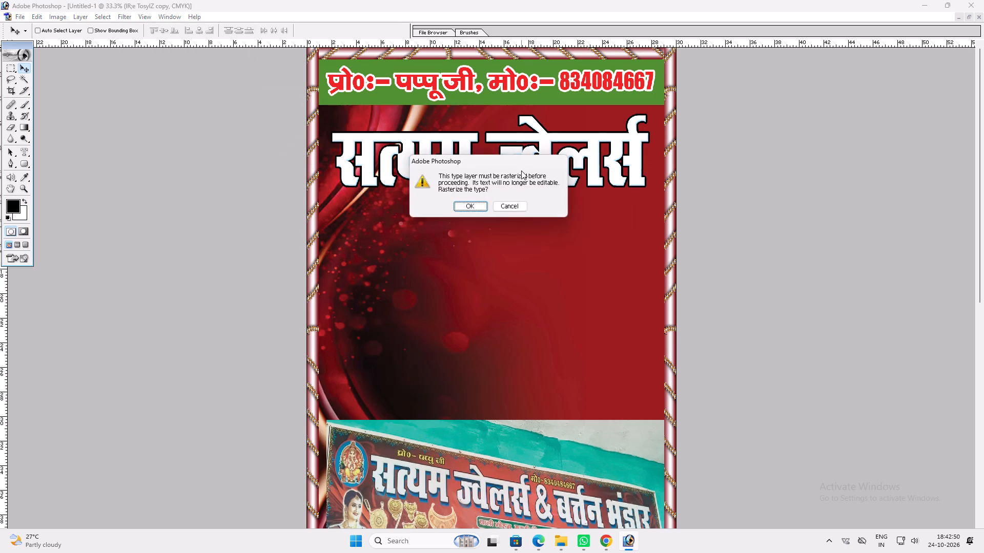
pyautogui.press('Return')
pyautogui.click(662, 366)
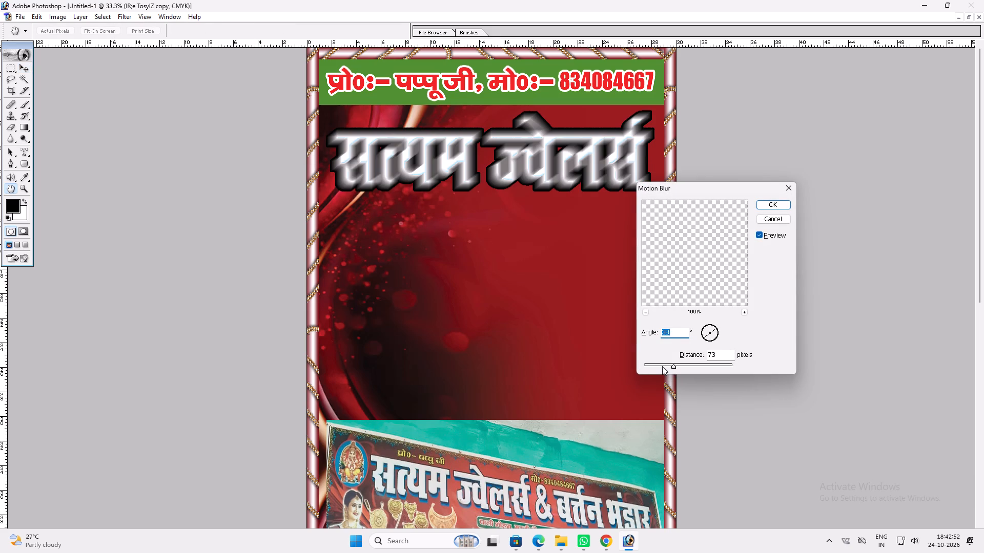
pyautogui.moveTo(663, 366); pyautogui.dragTo(668, 366)
pyautogui.press('Return')
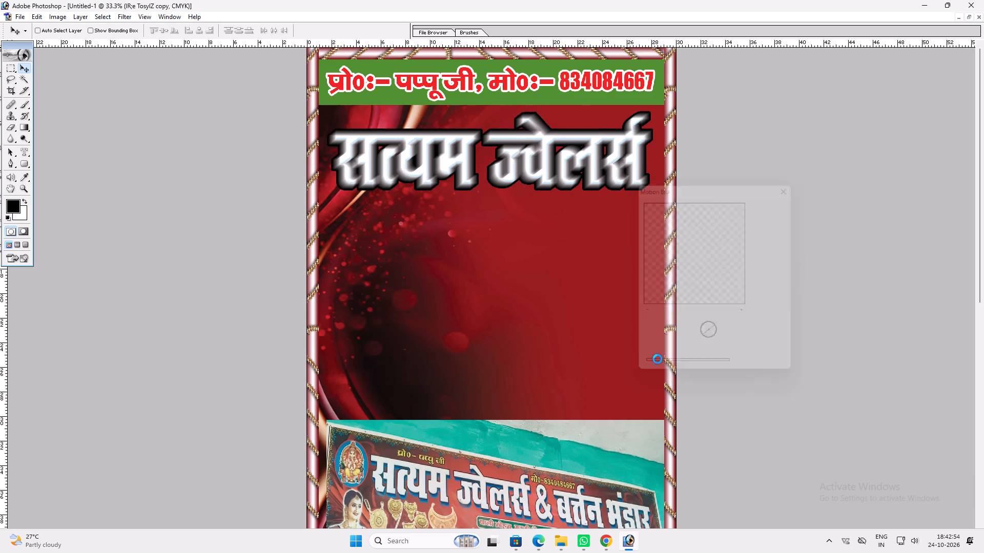
# Send the blurred copy one level back, behind the original shop name.
pyautogui.hotkey('ctrl', '[')
pyautogui.press('v')
# Copy the layer style of the large headline's copy layer in the bala Jee Jwelers banner document.
pyautogui.click(645, 294)
pyautogui.write('fff')
pyautogui.click(605, 103)
pyautogui.press('v')
pyautogui.rightClick(539, 121)
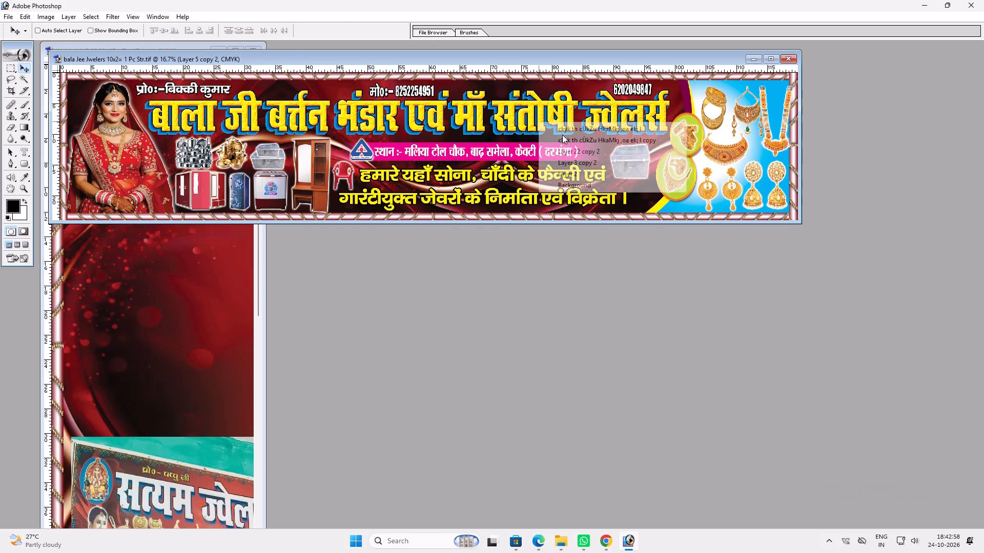
pyautogui.click(564, 135)
pyautogui.hotkey('alt', 'l')
pyautogui.hotkey('alt', 'k')
pyautogui.hotkey('alt', 'l')
pyautogui.hotkey('alt', 'y')
pyautogui.hotkey('alt', 'c')
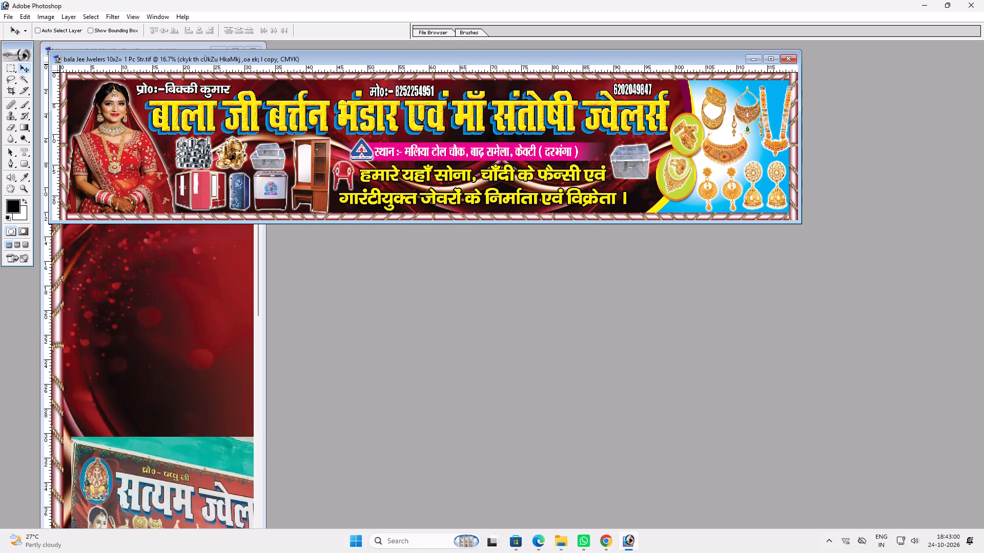
# Return to the new banner and paste the copied layer style onto the blurred copy behind the shop name.
pyautogui.click(240, 284)
pyautogui.press('v')
pyautogui.click(242, 45)
pyautogui.click(241, 49)
pyautogui.press('v')
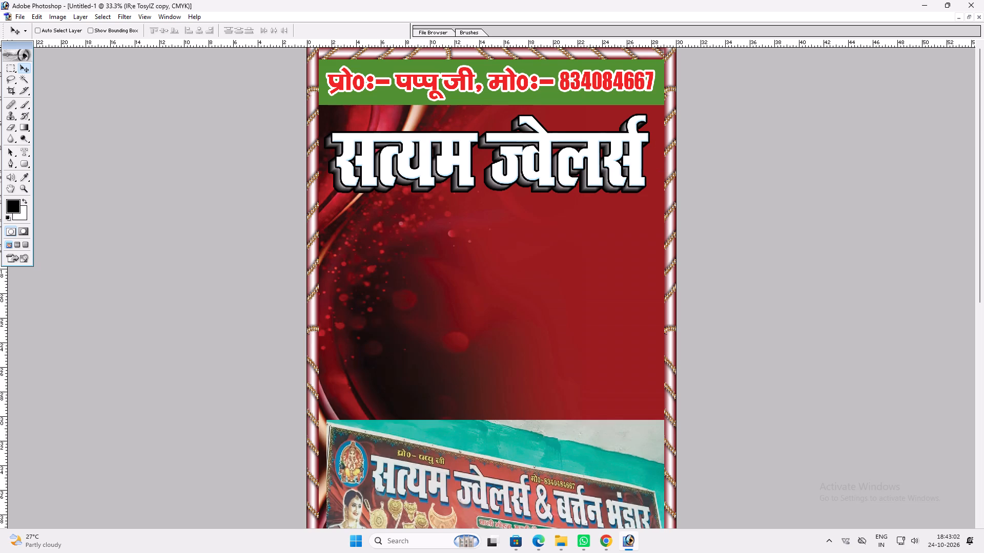
pyautogui.rightClick(383, 171)
pyautogui.click(409, 185)
pyautogui.hotkey('alt', 'l')
pyautogui.hotkey('alt', 'y')
pyautogui.write('pvv')
# Change the blurred copy's colour overlay to bright red.
pyautogui.hotkey('alt', 'l')
pyautogui.hotkey('alt', 'y')
pyautogui.press('n')
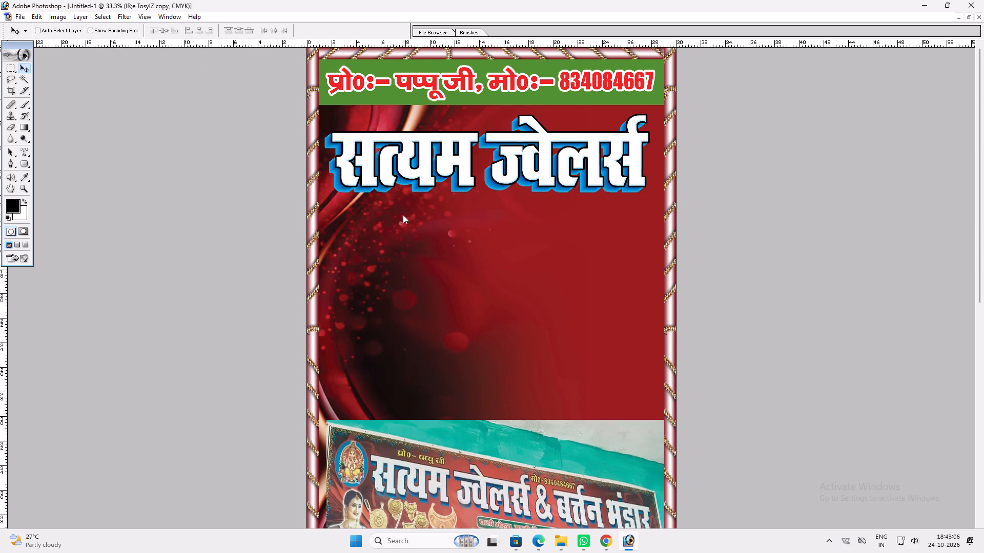
pyautogui.click(561, 229)
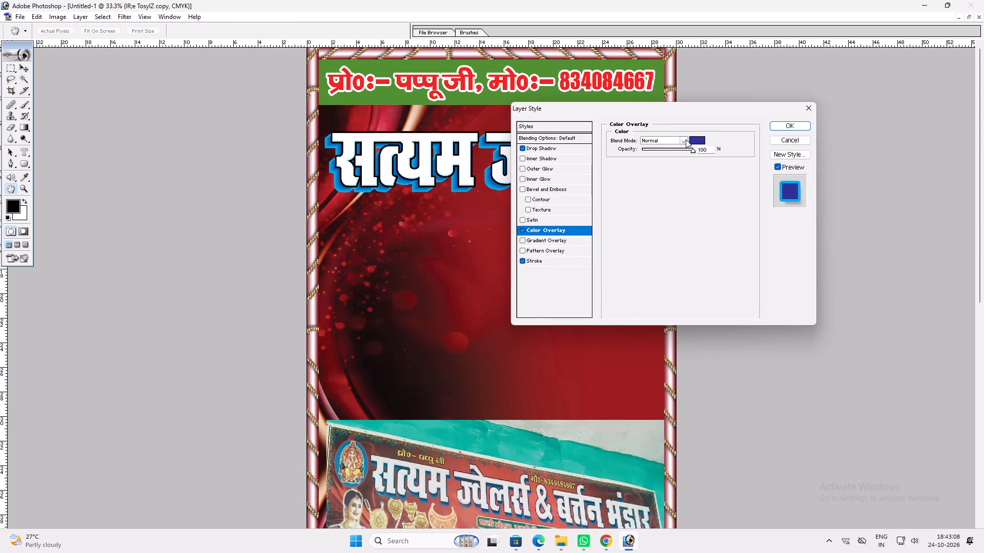
pyautogui.click(696, 137)
pyautogui.moveTo(515, 215); pyautogui.dragTo(529, 176)
pyautogui.moveTo(485, 253); pyautogui.dragTo(491, 264)
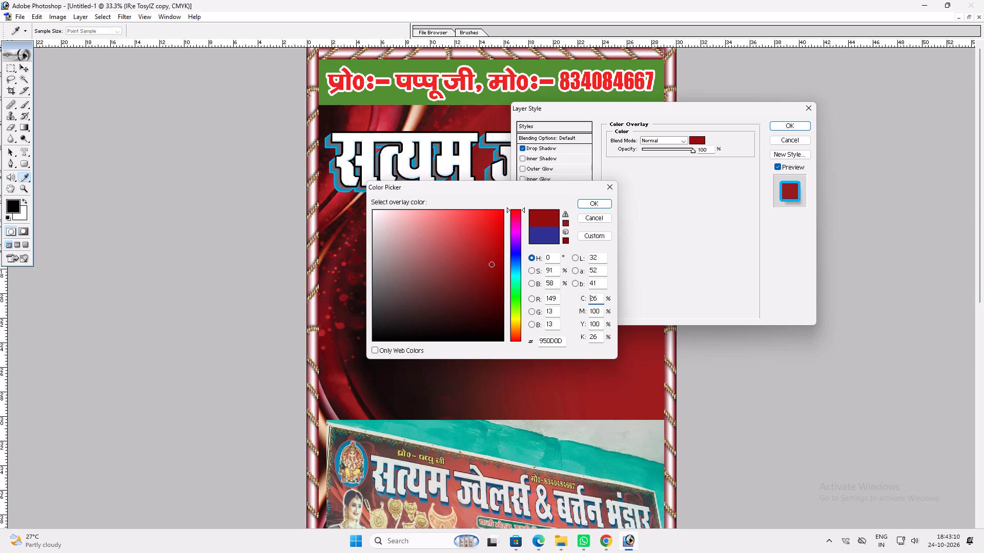
pyautogui.moveTo(491, 264); pyautogui.dragTo(507, 300)
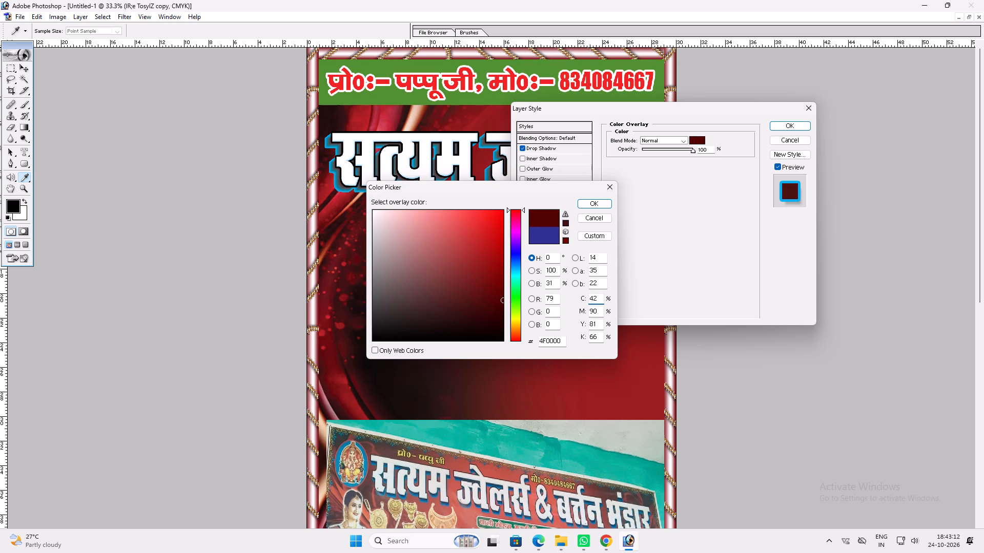
pyautogui.moveTo(493, 246); pyautogui.dragTo(524, 161)
pyautogui.press('Return')
# Change the blurred copy's stroke colour to dark maroon red.
pyautogui.click(536, 262)
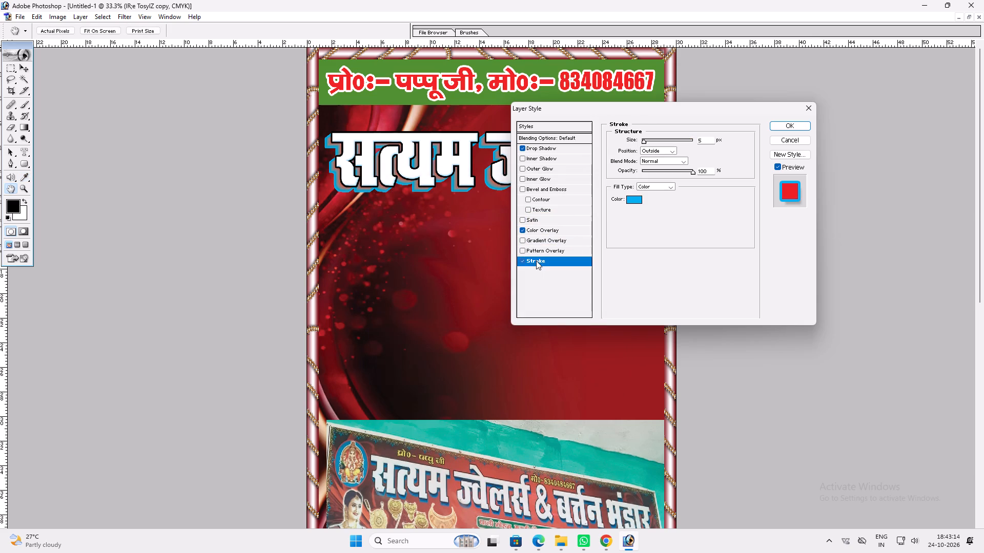
pyautogui.click(632, 200)
pyautogui.moveTo(517, 216); pyautogui.dragTo(519, 180)
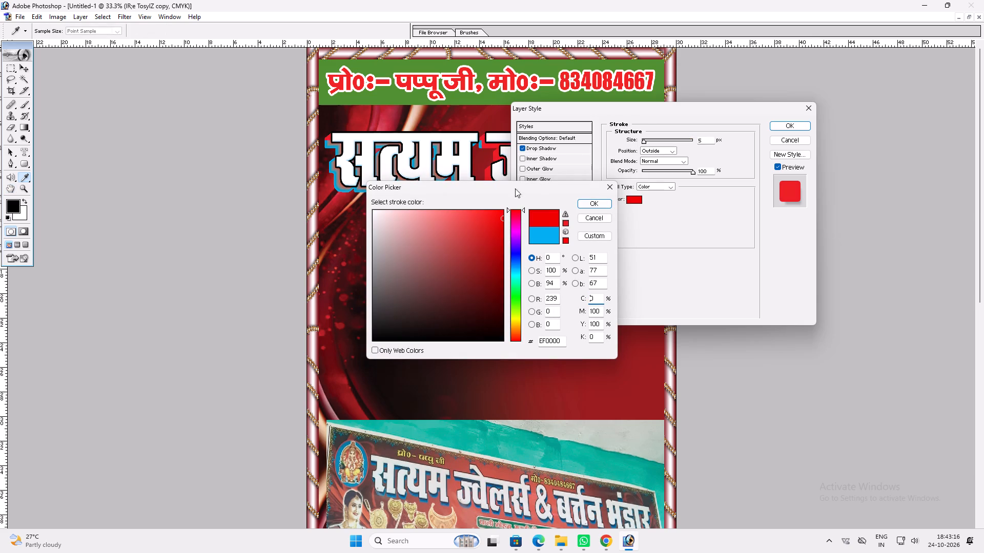
pyautogui.moveTo(492, 221); pyautogui.dragTo(520, 172)
pyautogui.moveTo(493, 239); pyautogui.dragTo(502, 265)
pyautogui.moveTo(500, 264); pyautogui.dragTo(501, 278)
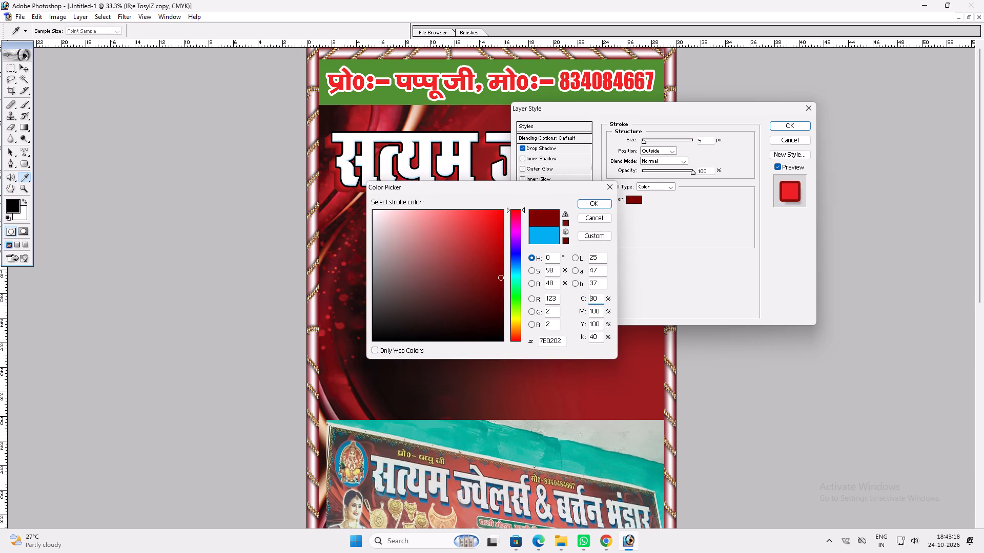
pyautogui.moveTo(501, 278); pyautogui.dragTo(501, 284)
pyautogui.press('Return')
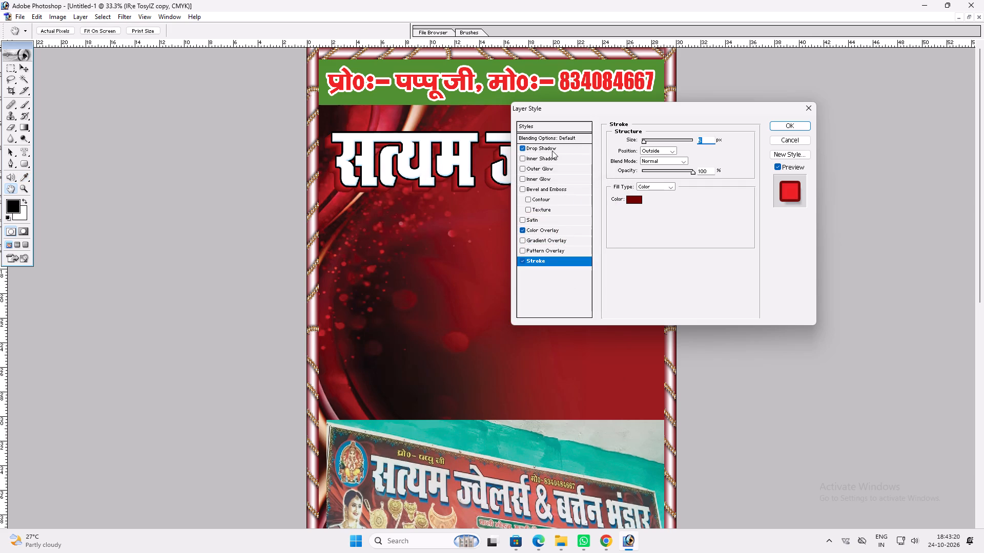
# Increase the opacity of the blurred copy's drop shadow and apply the layer style.
pyautogui.click(552, 151)
pyautogui.moveTo(657, 152); pyautogui.dragTo(667, 152)
pyautogui.click(667, 152)
pyautogui.moveTo(670, 152); pyautogui.dragTo(673, 152)
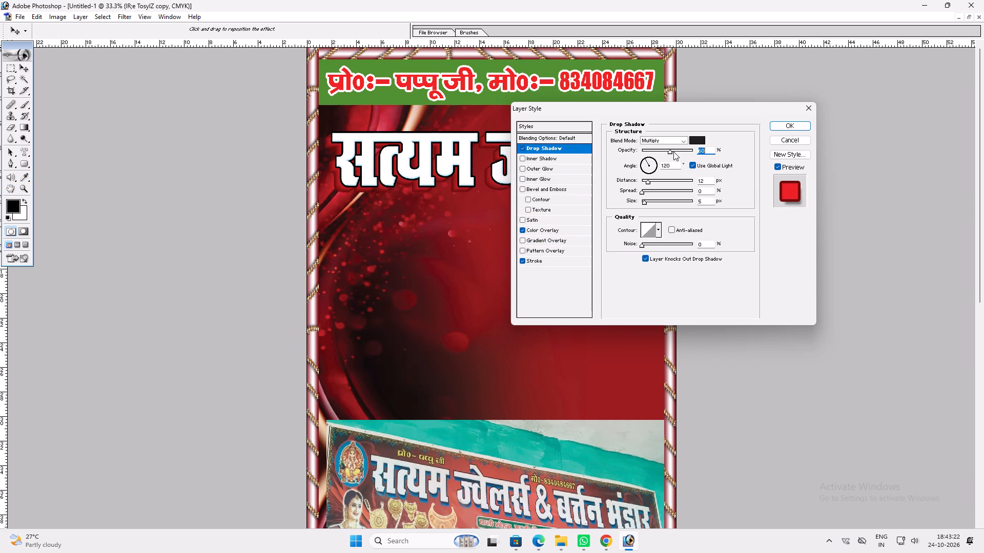
pyautogui.moveTo(673, 152); pyautogui.dragTo(680, 152)
pyautogui.click(680, 152)
pyautogui.press('Return')
pyautogui.press('v')
# Select the front shop name layer and make its black stroke slightly thinner.
pyautogui.keyDown('ctrl'); pyautogui.click(639, 174); pyautogui.keyUp('ctrl')
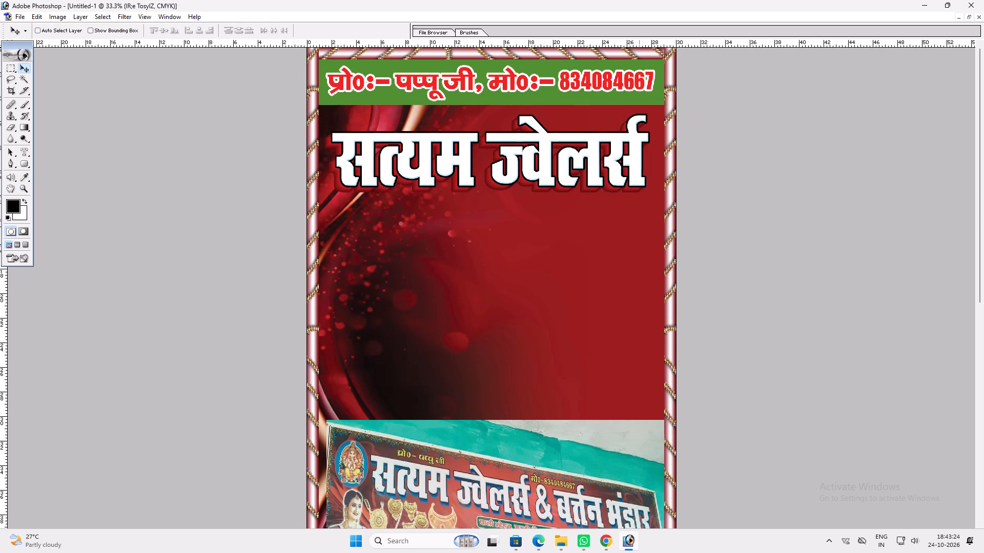
pyautogui.hotkey('alt', 'l')
pyautogui.hotkey('alt', 'y')
pyautogui.press('k')
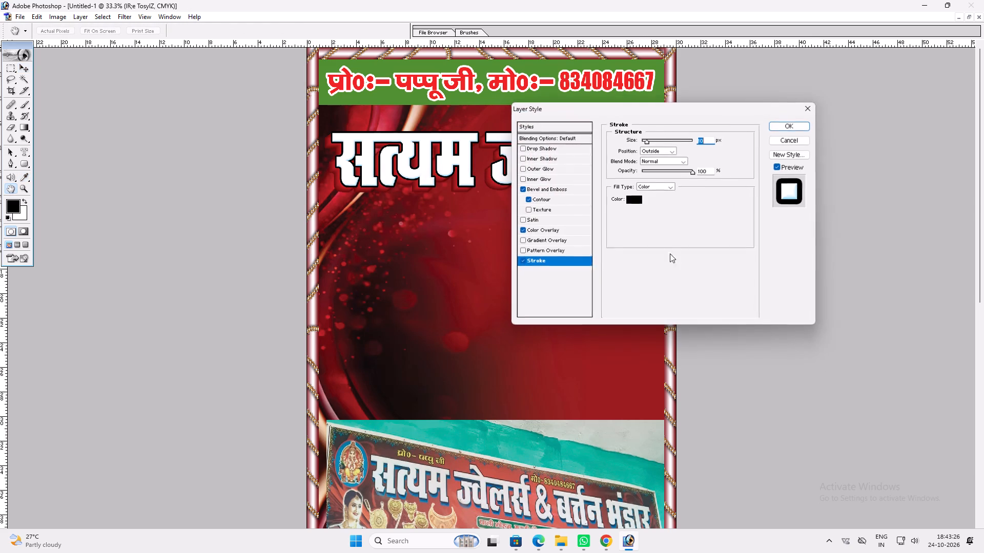
pyautogui.scroll(-2, 678, 265)
pyautogui.press('Return')
pyautogui.press('v')
# Link the shop name's front text with its blurred copy and shift both slightly right to centre them between the borders.
pyautogui.keyDown('ctrl'); pyautogui.keyDown('shift'); pyautogui.rightClick(634, 169); pyautogui.keyUp('shift'); pyautogui.keyUp('ctrl')
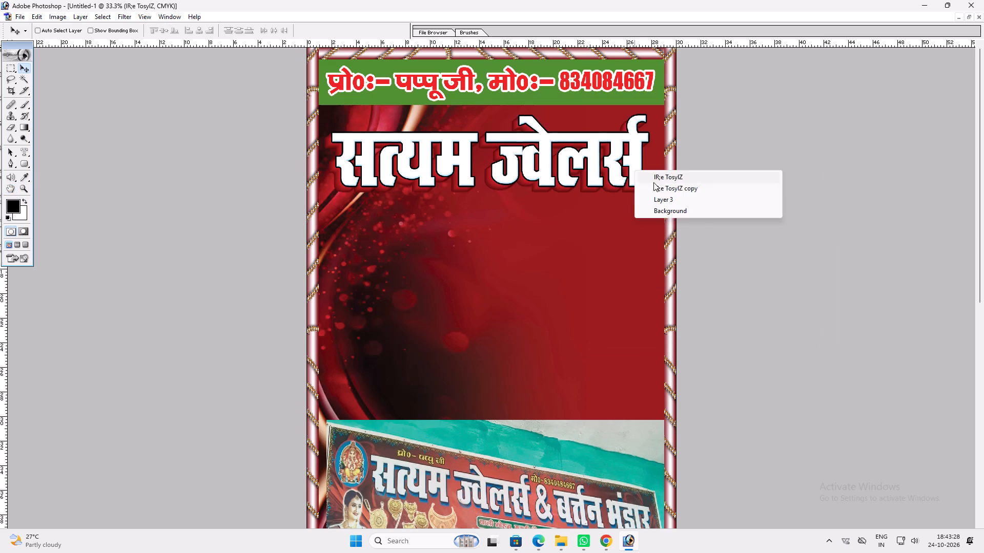
pyautogui.keyDown('ctrl'); pyautogui.keyDown('shift'); pyautogui.click(662, 184); pyautogui.keyUp('shift'); pyautogui.keyUp('ctrl')
pyautogui.keyDown('shift'); pyautogui.click(653, 183); pyautogui.keyUp('shift')
pyautogui.hotkey('ctrl', 't')
pyautogui.keyDown('shift'); pyautogui.click(622, 115); pyautogui.keyUp('shift')
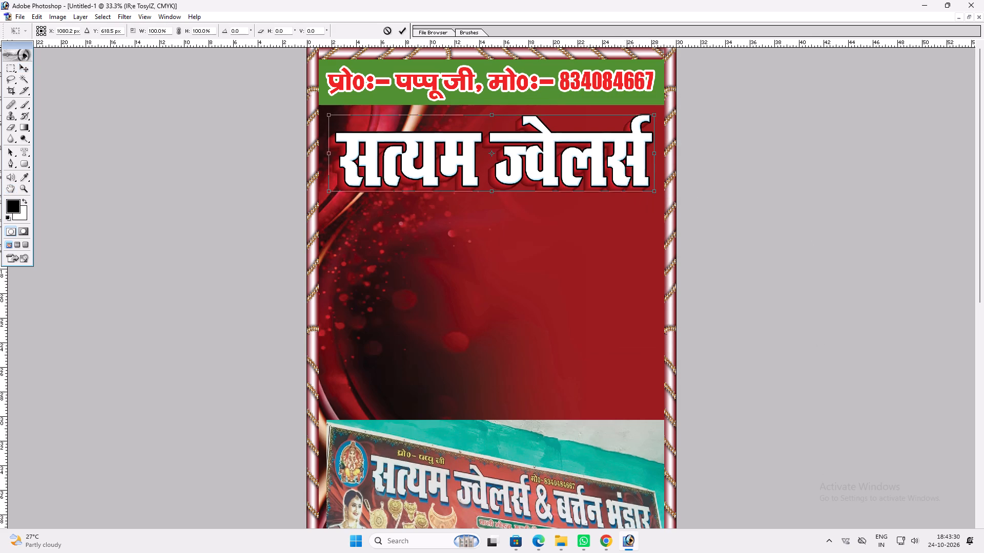
pyautogui.hotkey('shift', 'Return')
# Unlink the front shop name layer and place a duplicate of it directly below the original.
pyautogui.press('space')
pyautogui.moveTo(591, 275); pyautogui.dragTo(594, 250)
pyautogui.press('v')
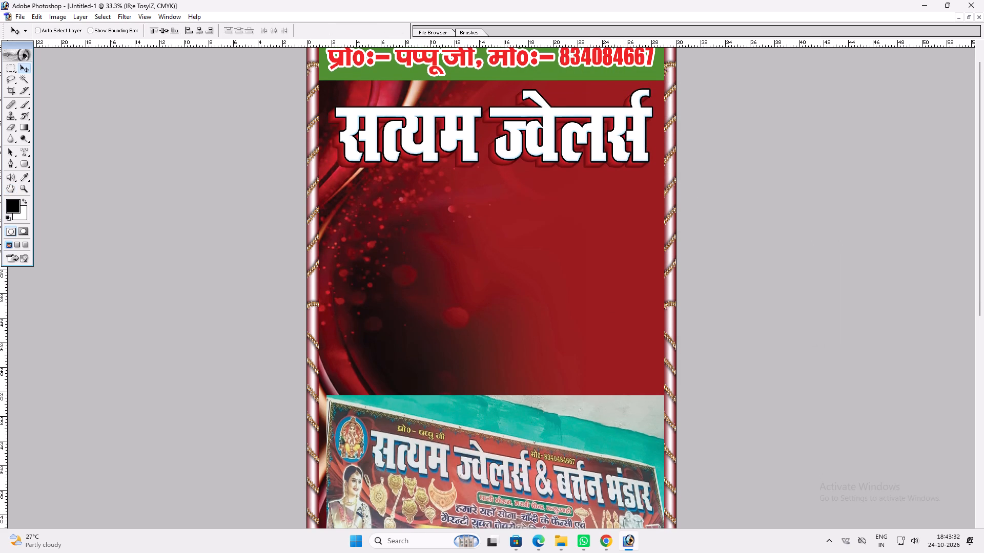
pyautogui.rightClick(602, 125)
pyautogui.rightClick(597, 123)
pyautogui.click(603, 130)
pyautogui.keyDown('ctrl'); pyautogui.keyDown('shift'); pyautogui.rightClick(601, 125); pyautogui.keyUp('shift'); pyautogui.keyUp('ctrl')
pyautogui.keyDown('ctrl'); pyautogui.keyDown('shift'); pyautogui.click(603, 130); pyautogui.keyUp('shift'); pyautogui.keyUp('ctrl')
pyautogui.keyDown('alt'); pyautogui.moveTo(590, 132); pyautogui.dragTo(590, 207); pyautogui.keyUp('alt')
# Replace the duplicated text with "& बर्त्तन भंडार" in the same Hindi font.
pyautogui.press('t')
pyautogui.click(564, 222)
pyautogui.hotkey('ctrl', 'a')
pyautogui.hotkey('shift', '&')
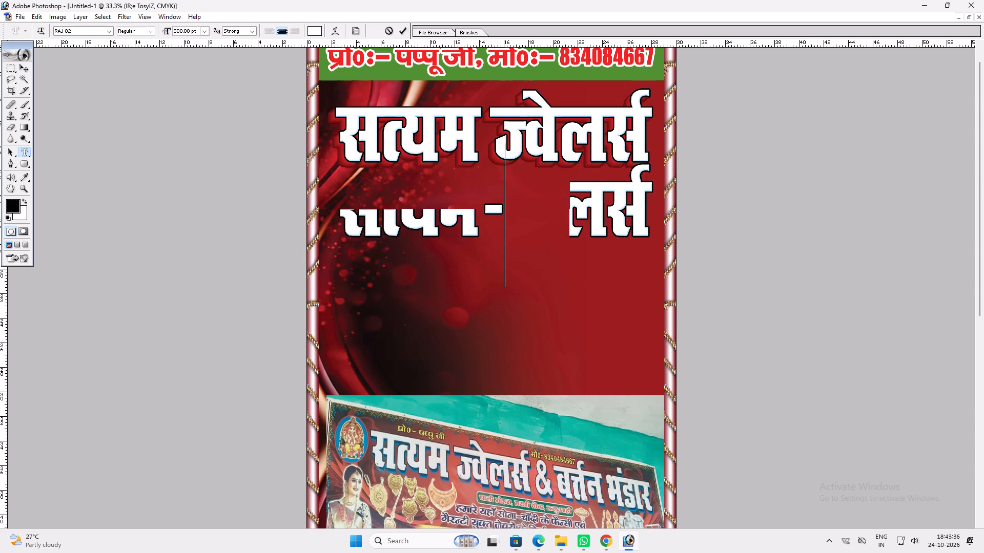
pyautogui.press('space')
pyautogui.write('c')
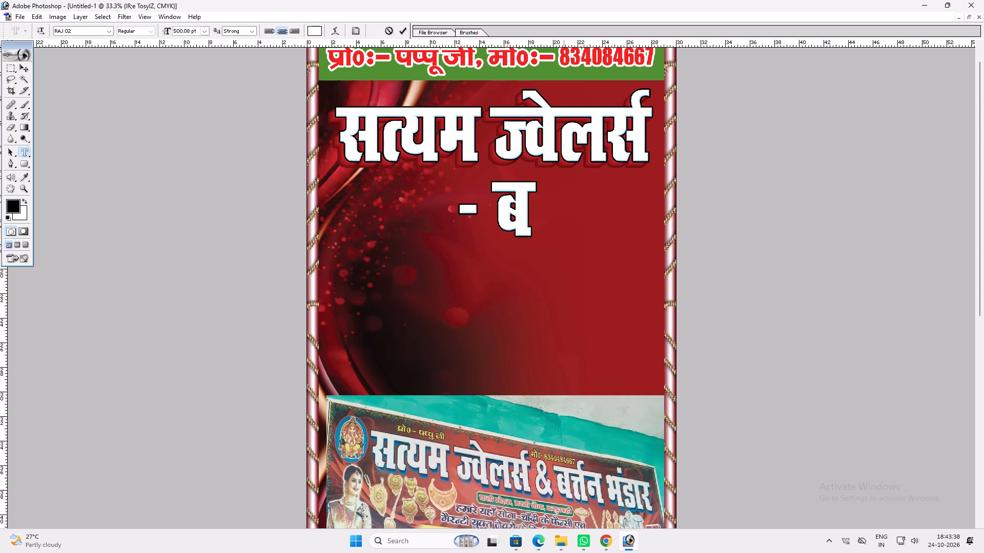
pyautogui.hotkey('alt', '0')
pyautogui.hotkey('alt', '2')
pyautogui.hotkey('alt', '1')
pyautogui.hotkey('alt', '7')
pyautogui.press('k')
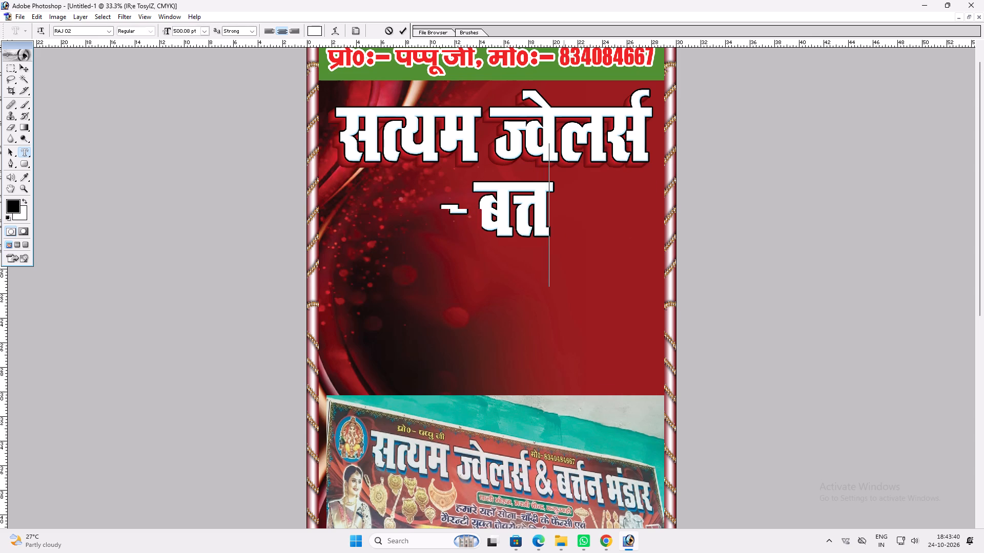
pyautogui.hotkey('shift', 'z')
pyautogui.write('u Ha')
pyautogui.press('BackSpace')
pyautogui.write('kaMkj')
pyautogui.press('Return')
pyautogui.press('v')
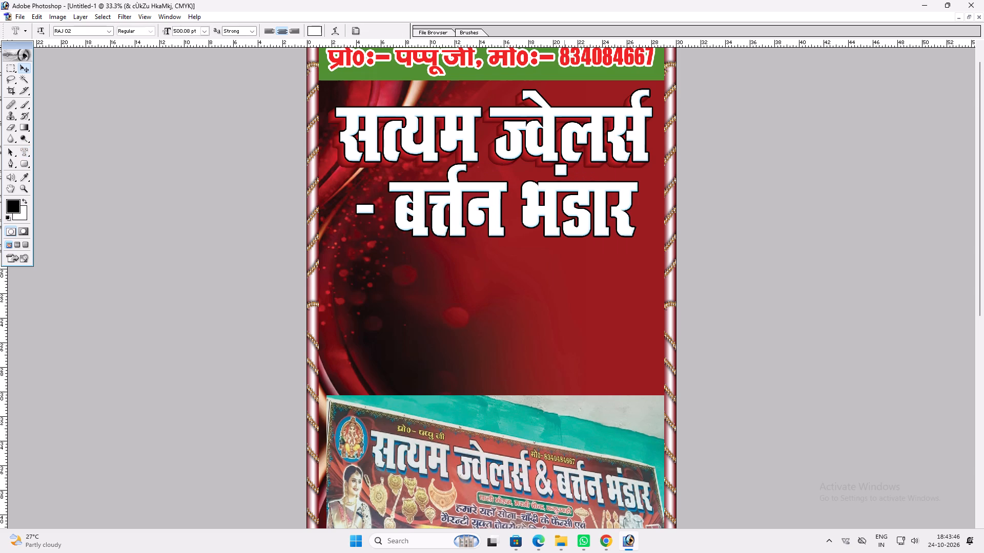
# Reduce the height of the second line slightly from its upper edge so it clears the shop name.
pyautogui.hotkey('ctrl', 't')
pyautogui.keyDown('shift'); pyautogui.moveTo(587, 169); pyautogui.dragTo(586, 176); pyautogui.keyUp('shift')
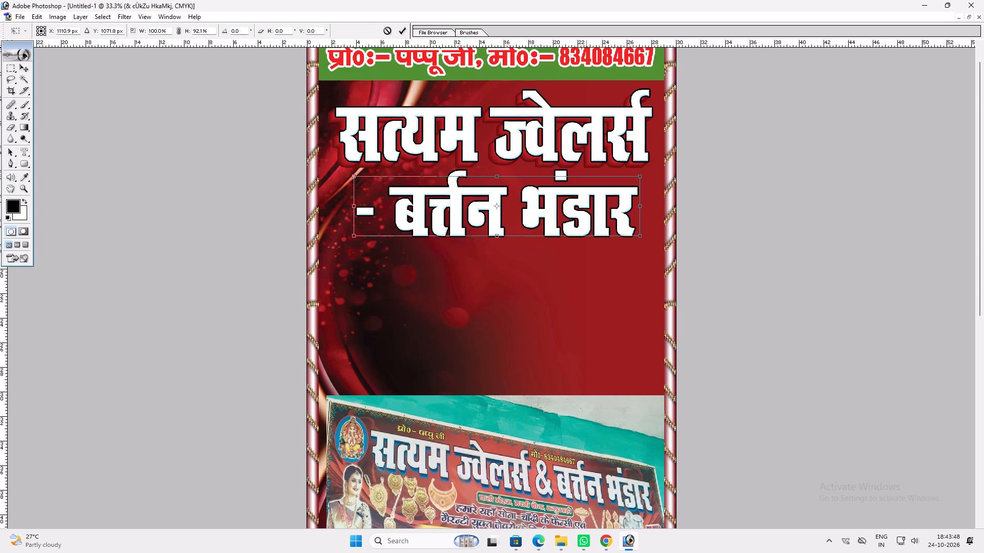
pyautogui.keyDown('shift'); pyautogui.moveTo(586, 176); pyautogui.dragTo(586, 178); pyautogui.keyUp('shift')
pyautogui.press('Return')
# Change the leading ampersand character of the second line to the Arial Black font.
pyautogui.press('t')
pyautogui.moveTo(368, 211); pyautogui.dragTo(333, 201)
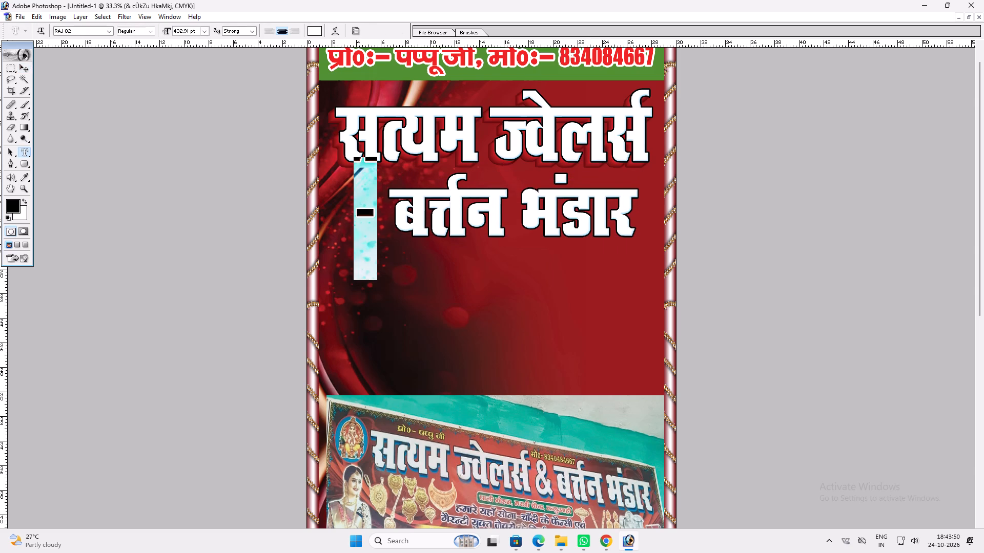
pyautogui.click(91, 31)
pyautogui.write('ar')
pyautogui.press('Return')
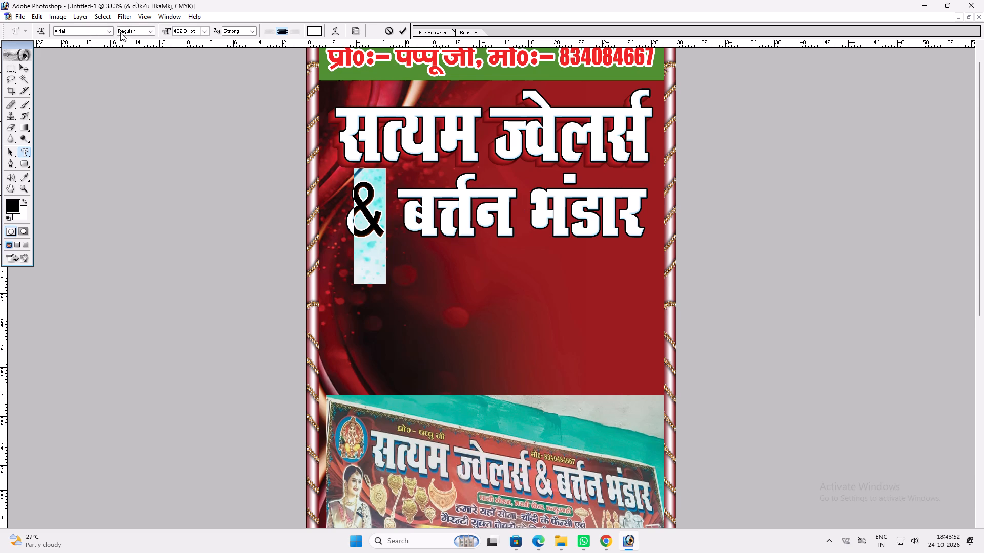
pyautogui.click(154, 31)
pyautogui.click(140, 88)
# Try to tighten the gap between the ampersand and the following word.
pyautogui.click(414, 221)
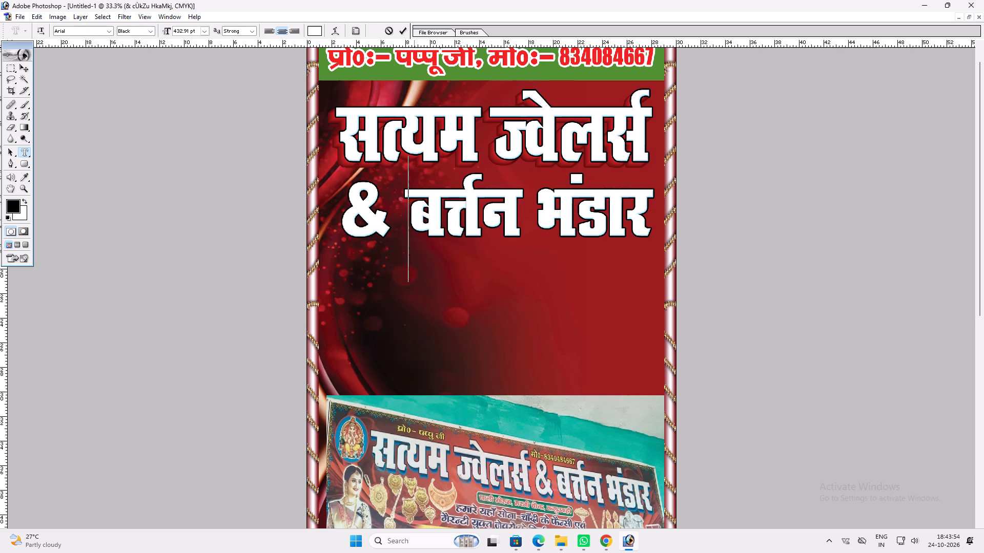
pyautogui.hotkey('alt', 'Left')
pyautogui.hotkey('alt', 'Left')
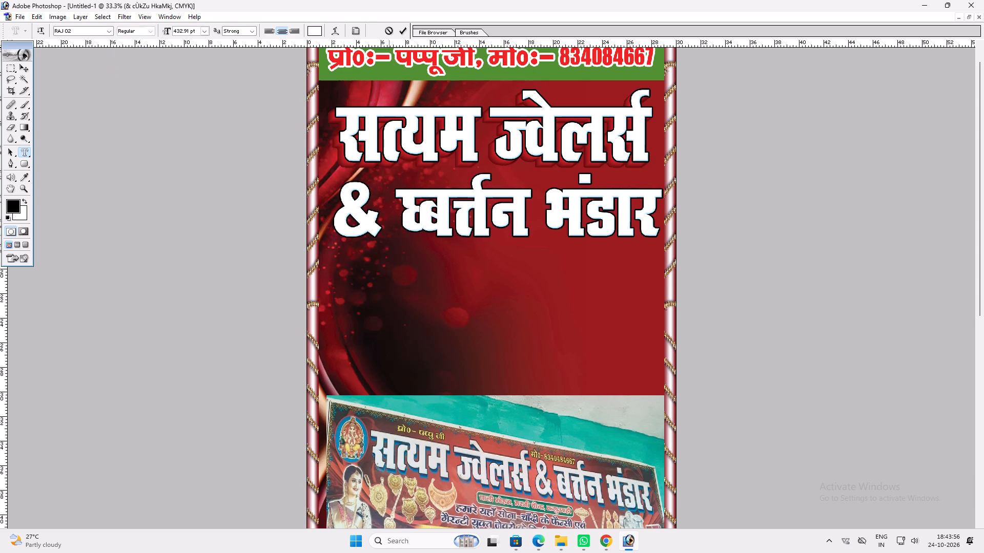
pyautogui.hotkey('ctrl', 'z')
# Reduce only the ampersand's font size to 364.91 pt and commit the text.
pyautogui.moveTo(381, 230); pyautogui.dragTo(335, 230)
pyautogui.hotkey('ctrl', 'shift', ',')
pyautogui.hotkey('ctrl', 'shift', ',')
pyautogui.hotkey('ctrl', 'shift', ',')
pyautogui.hotkey('ctrl', 'shift', ',')
pyautogui.hotkey('ctrl', 'shift', ',')
pyautogui.hotkey('ctrl', 'shift', ',')
pyautogui.hotkey('ctrl', 'shift', ',')
pyautogui.hotkey('ctrl', 'shift', ',')
pyautogui.hotkey('ctrl', 'shift', ',')
pyautogui.hotkey('ctrl', 'shift', ',')
pyautogui.hotkey('ctrl', 'shift', ',')
pyautogui.hotkey('ctrl', 'shift', ',')
pyautogui.hotkey('ctrl', 'shift', ',')
pyautogui.hotkey('ctrl', 'shift', ',')
pyautogui.hotkey('ctrl', 'shift', ',')
pyautogui.hotkey('ctrl', 'shift', ',')
pyautogui.hotkey('ctrl', 'shift', ',')
pyautogui.hotkey('ctrl', 'shift', ',')
pyautogui.hotkey('ctrl', 'shift', ',')
pyautogui.hotkey('ctrl', 'shift', ',')
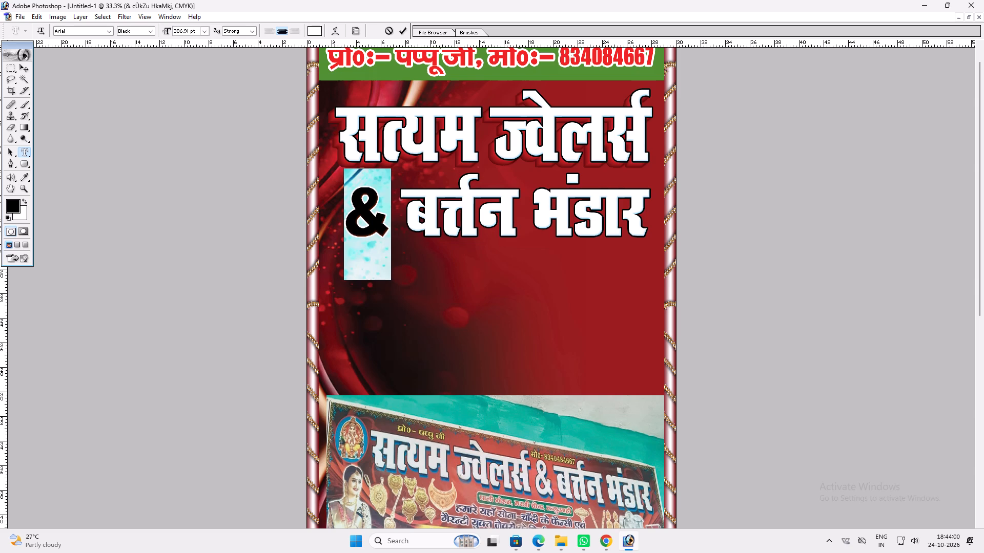
pyautogui.press('Return')
pyautogui.write('vv')
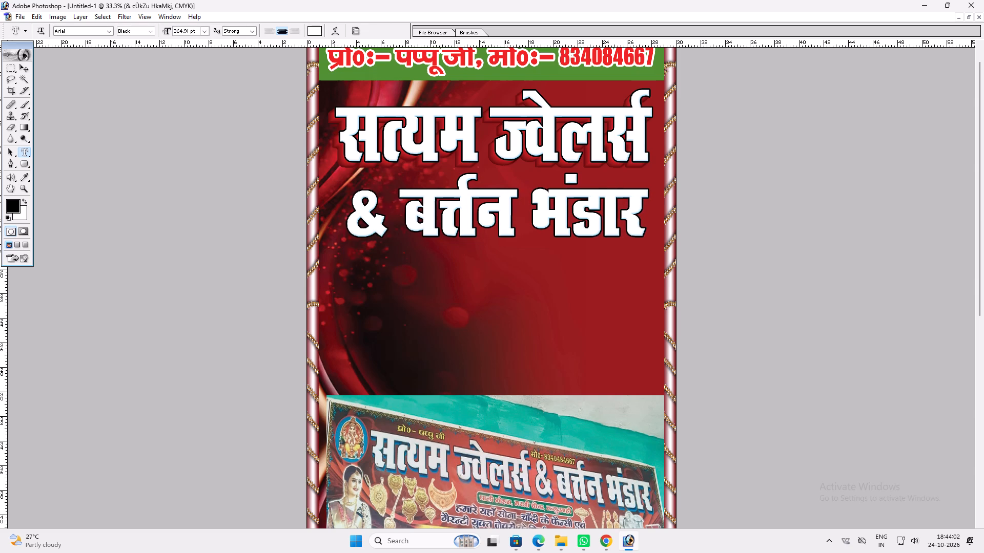
# Stretch the second line slightly wider so its ends match the width of the shop name.
pyautogui.hotkey('ctrl', 't')
pyautogui.keyDown('shift'); pyautogui.click(649, 205); pyautogui.keyUp('shift')
pyautogui.press('Return')
pyautogui.press('v')
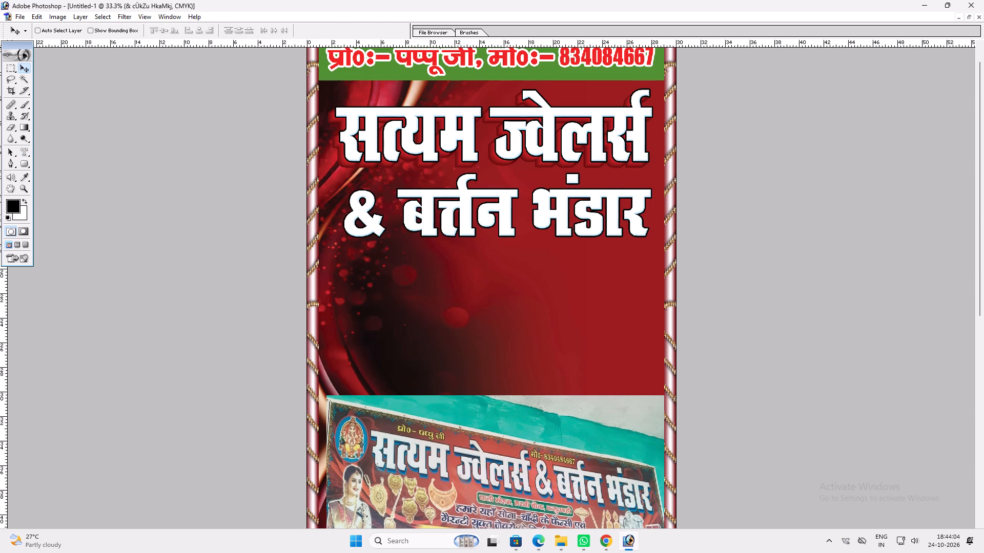
# Duplicate the second text line, rasterize the copy and apply Motion Blur to it.
pyautogui.keyDown('shift'); pyautogui.click(544, 216); pyautogui.keyUp('shift')
pyautogui.hotkey('ctrl', 'j')
pyautogui.hotkey('alt', 't')
pyautogui.write('bm')
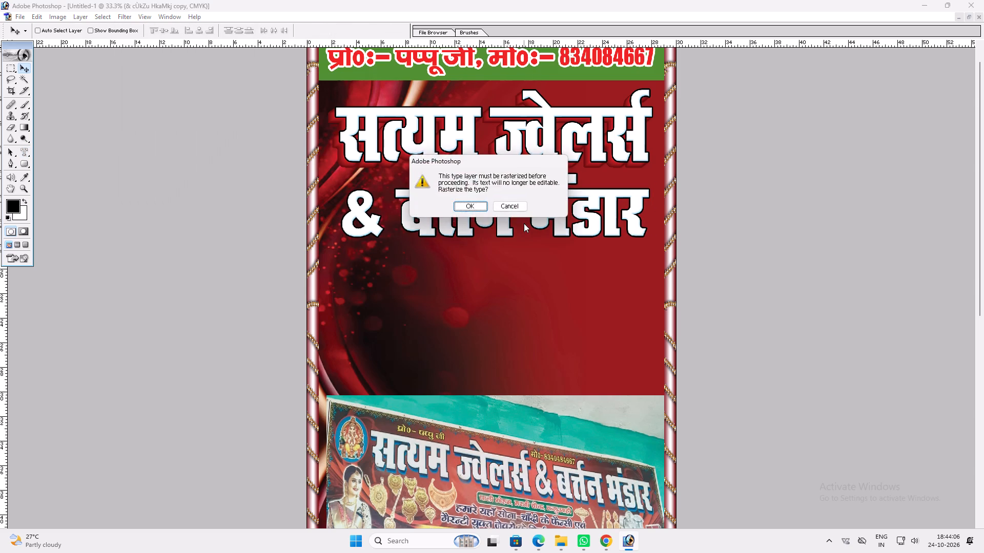
pyautogui.press('Return')
pyautogui.press('Return')
# Send the blurred copy behind the front text and offset it slightly down and to the left.
pyautogui.hotkey('ctrl', '[')
pyautogui.press('v')
pyautogui.press('v')
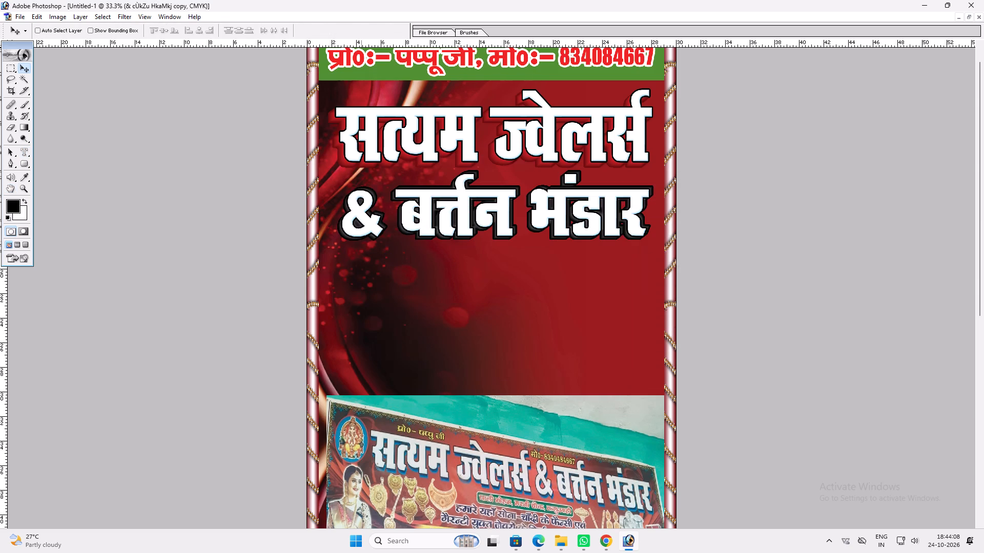
pyautogui.moveTo(425, 239); pyautogui.dragTo(420, 243)
pyautogui.press('v')
# Copy the layer style from the shop name's blurred copy and paste it onto the second line's blurred copy.
pyautogui.rightClick(423, 146)
pyautogui.click(451, 163)
pyautogui.hotkey('alt', 'l')
pyautogui.hotkey('alt', 'y')
pyautogui.hotkey('alt', 'c')
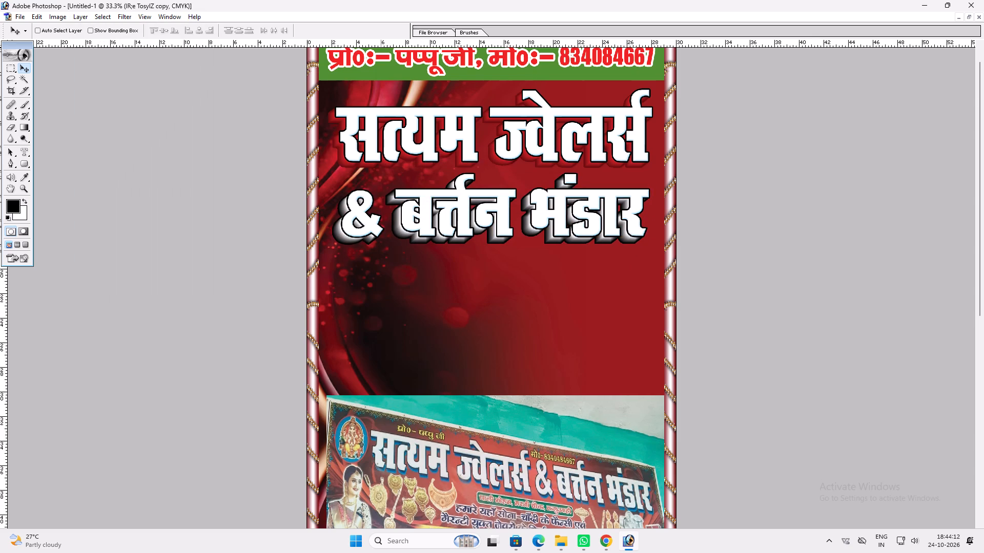
pyautogui.rightClick(420, 228)
pyautogui.click(446, 244)
pyautogui.hotkey('alt', 'l')
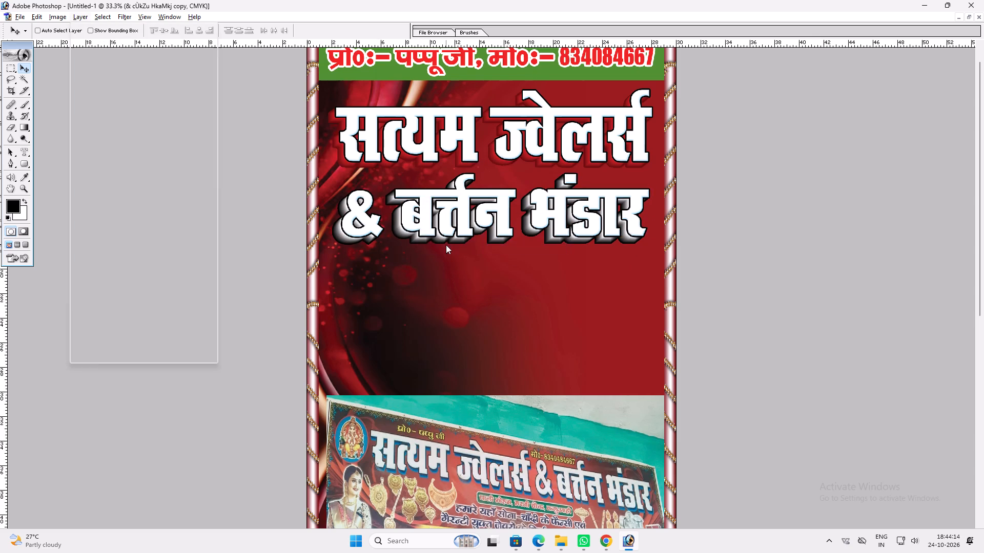
pyautogui.hotkey('alt', 'y')
pyautogui.write('pv')
# Nudge the second line's blurred copy up slightly to refine its offset behind the text.
pyautogui.press('Up')
pyautogui.press('Left')
pyautogui.press('Left')
pyautogui.press('Left')
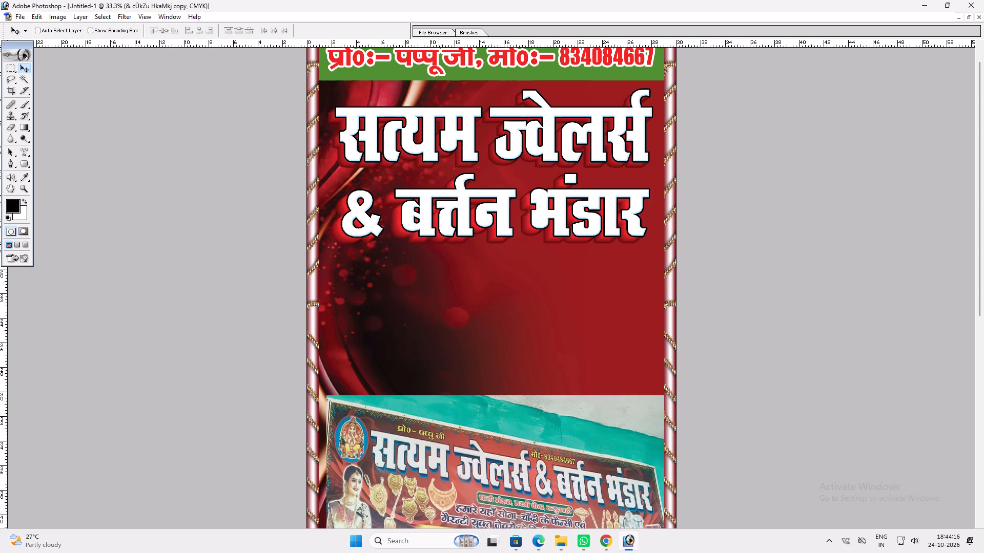
pyautogui.press('Right')
pyautogui.press('Right')
pyautogui.press('Right')
pyautogui.press('v')
# Link the second line's front text with its blurred copy and stretch both very slightly wider, to about 100.6%.
pyautogui.keyDown('ctrl'); pyautogui.keyDown('shift'); pyautogui.rightClick(428, 220); pyautogui.keyUp('shift'); pyautogui.keyUp('ctrl')
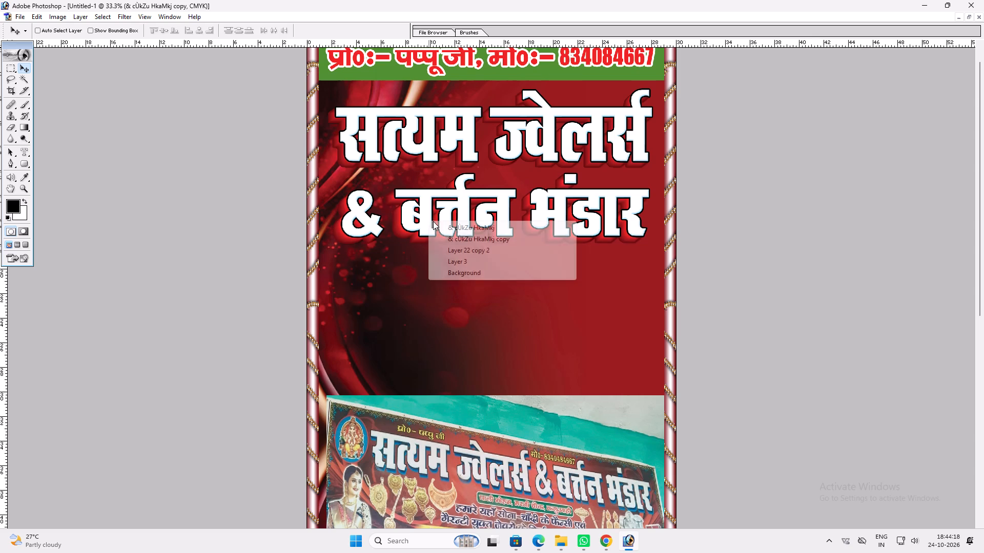
pyautogui.keyDown('ctrl'); pyautogui.keyDown('shift'); pyautogui.click(444, 226); pyautogui.keyUp('shift'); pyautogui.keyUp('ctrl')
pyautogui.hotkey('ctrl', 't')
pyautogui.keyDown('shift'); pyautogui.click(330, 216); pyautogui.keyUp('shift')
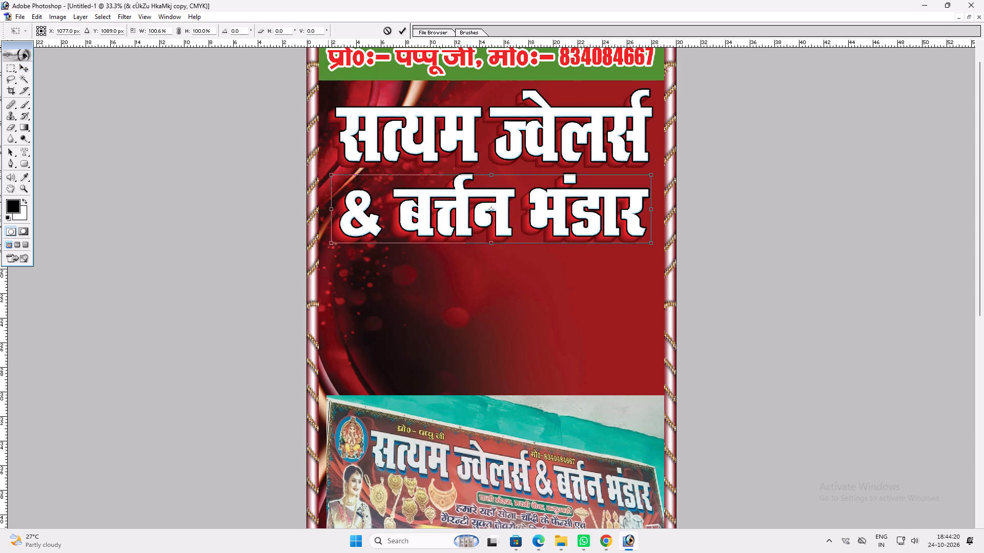
pyautogui.hotkey('shift', 'Return')
pyautogui.press('v')
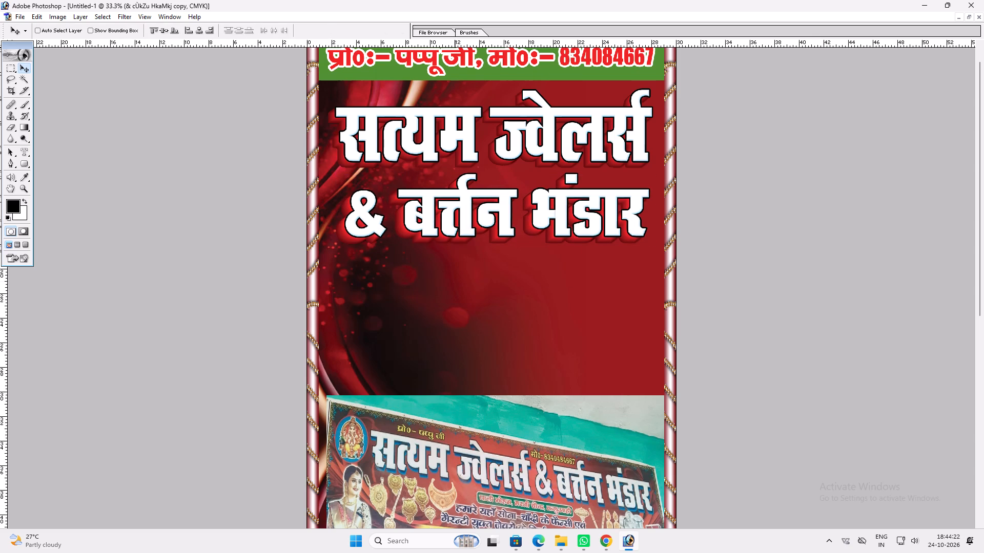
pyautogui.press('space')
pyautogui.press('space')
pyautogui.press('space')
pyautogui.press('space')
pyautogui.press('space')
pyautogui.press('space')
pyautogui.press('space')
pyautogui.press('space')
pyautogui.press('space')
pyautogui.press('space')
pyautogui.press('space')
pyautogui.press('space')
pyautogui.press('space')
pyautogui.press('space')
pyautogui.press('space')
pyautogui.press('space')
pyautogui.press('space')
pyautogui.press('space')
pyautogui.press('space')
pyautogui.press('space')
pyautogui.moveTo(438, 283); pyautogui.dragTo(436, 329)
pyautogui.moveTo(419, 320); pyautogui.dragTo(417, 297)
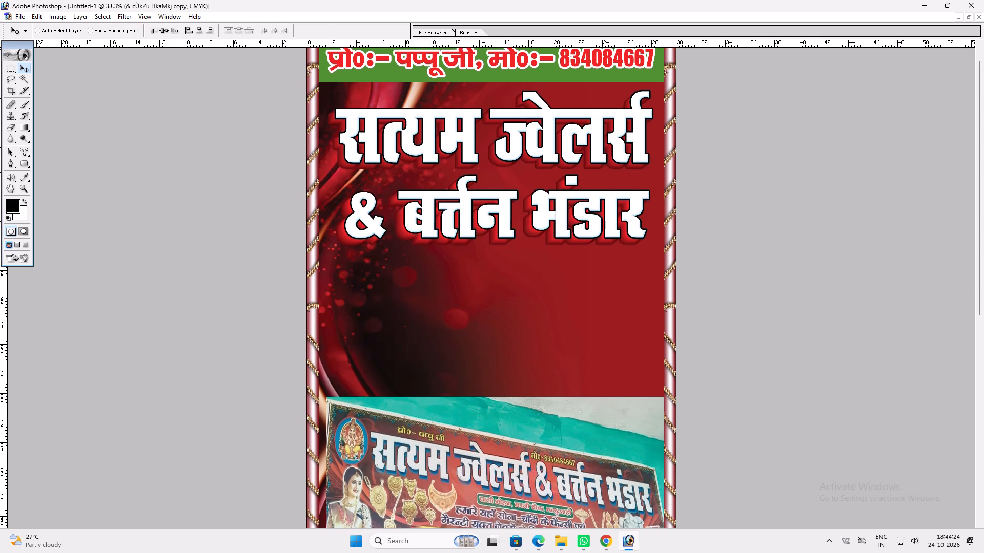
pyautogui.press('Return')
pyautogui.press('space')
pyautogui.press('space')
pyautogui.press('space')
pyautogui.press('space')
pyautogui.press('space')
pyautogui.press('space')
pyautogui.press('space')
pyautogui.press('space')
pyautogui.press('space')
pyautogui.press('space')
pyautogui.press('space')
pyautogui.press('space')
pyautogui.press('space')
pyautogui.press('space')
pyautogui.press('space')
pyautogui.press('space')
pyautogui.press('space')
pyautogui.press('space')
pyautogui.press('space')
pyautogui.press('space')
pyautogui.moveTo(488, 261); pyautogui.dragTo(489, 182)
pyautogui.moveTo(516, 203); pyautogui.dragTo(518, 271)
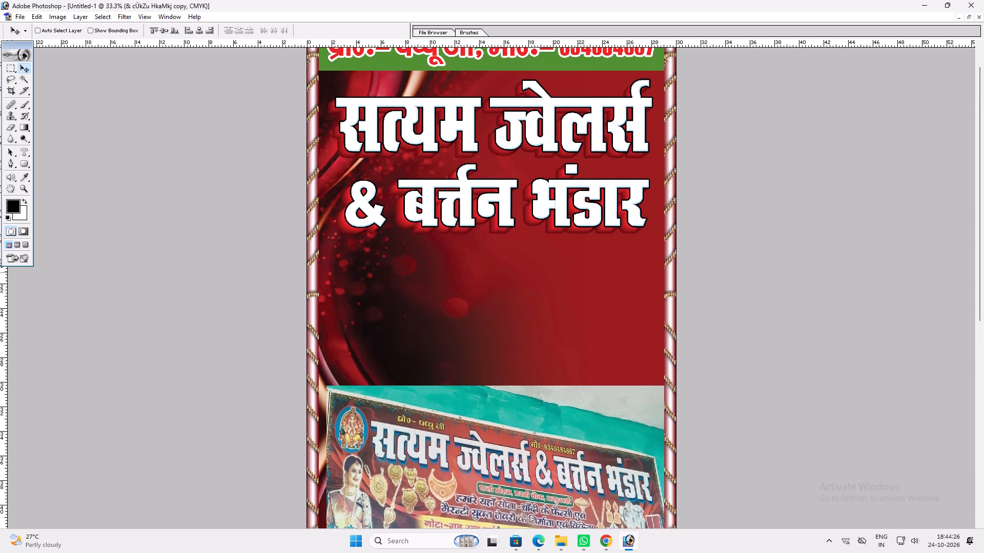
# Close the other open document so that only the new banner stays open in its own window.
pyautogui.hotkey('ctrl', '+')
pyautogui.press('space')
pyautogui.press('space')
pyautogui.press('space')
pyautogui.press('space')
pyautogui.press('space')
pyautogui.press('space')
pyautogui.press('space')
pyautogui.moveTo(497, 274); pyautogui.dragTo(497, 252)
pyautogui.write('ff')
pyautogui.press('f')
pyautogui.press('f')
pyautogui.press('f')
pyautogui.press('f')
pyautogui.click(582, 162)
pyautogui.hotkey('ctrl', 'w')
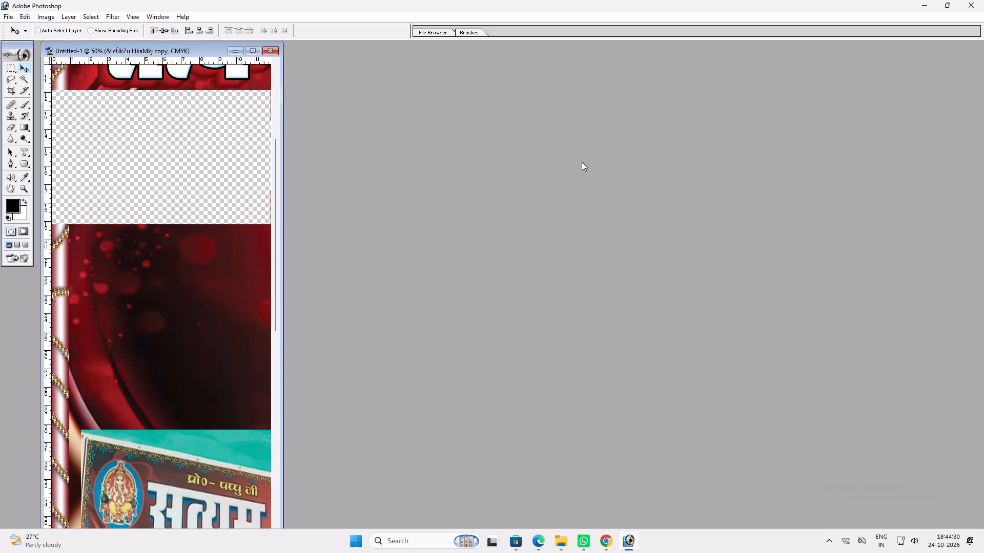
# Open the earlier jewellers' banner file "Raj Jwelers 10x4 = 1 pc Str" from its customer folder.
pyautogui.doubleClick(579, 170)
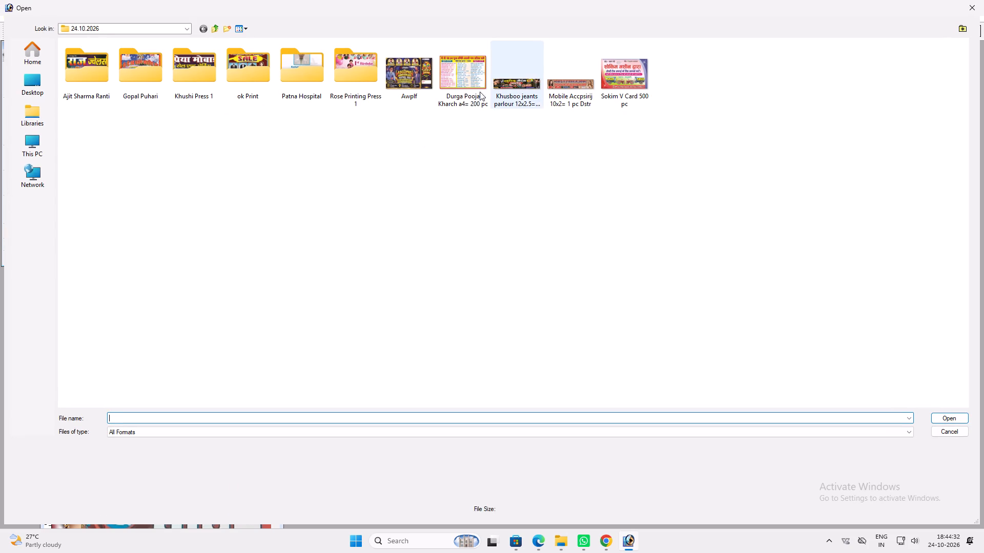
pyautogui.doubleClick(100, 72)
pyautogui.click(100, 72)
pyautogui.press('Return')
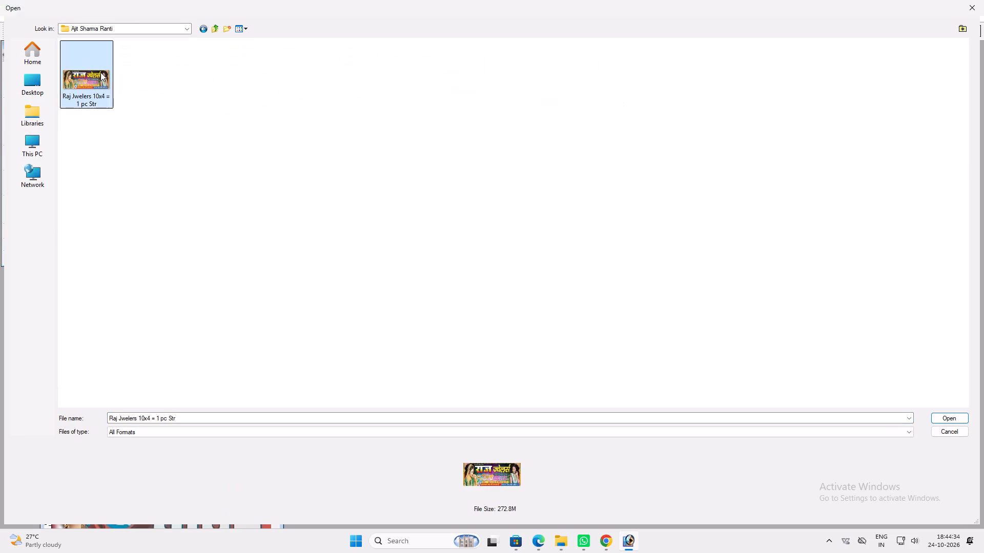
pyautogui.press('v')
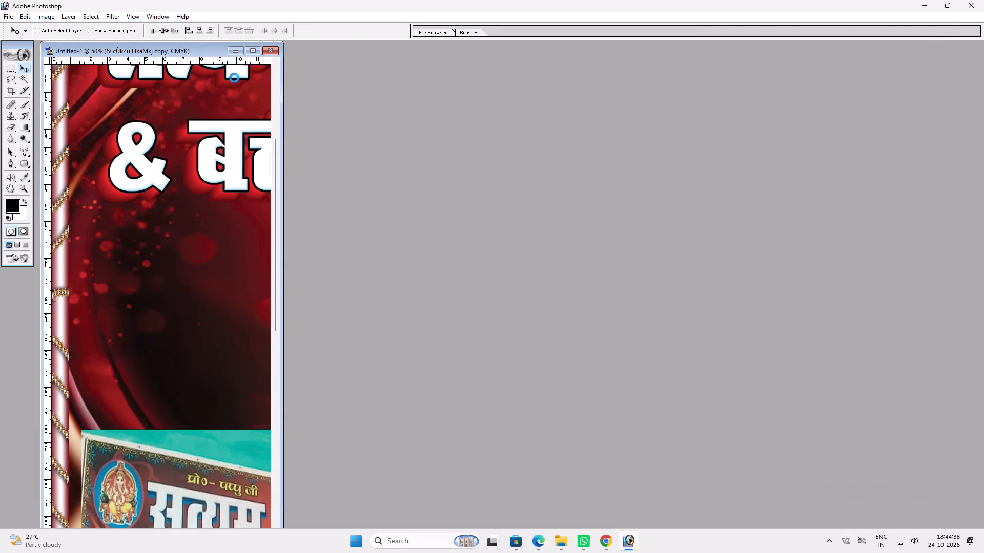
pyautogui.press('Return')
pyautogui.press('v')
# Copy the blue gold-edged address plate with its text from the Raj Jwelers banner into the new banner.
pyautogui.moveTo(303, 56); pyautogui.dragTo(641, 114)
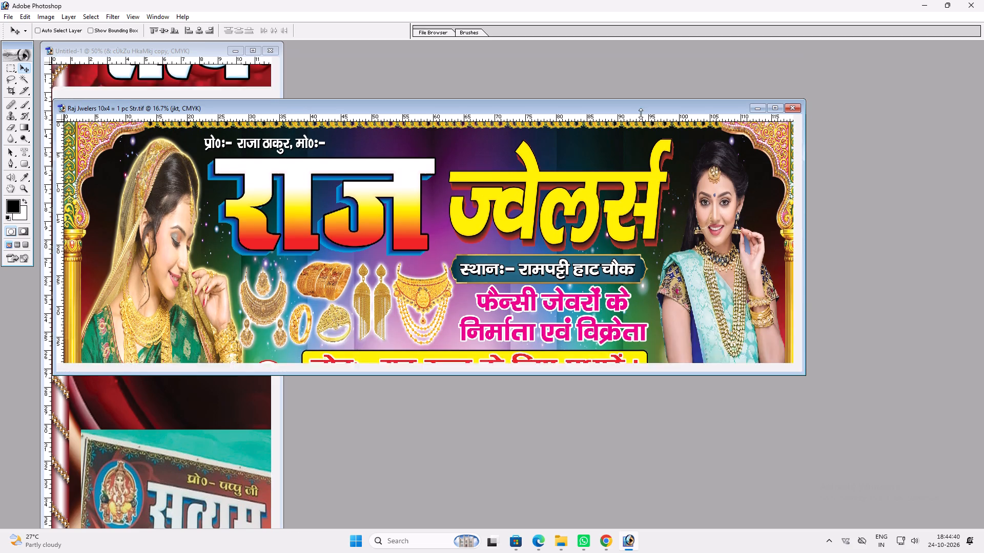
pyautogui.moveTo(641, 114); pyautogui.dragTo(667, 114)
pyautogui.moveTo(569, 117); pyautogui.dragTo(848, 66)
pyautogui.keyDown('ctrl'); pyautogui.click(819, 225); pyautogui.keyUp('ctrl')
pyautogui.moveTo(819, 225); pyautogui.dragTo(320, 260)
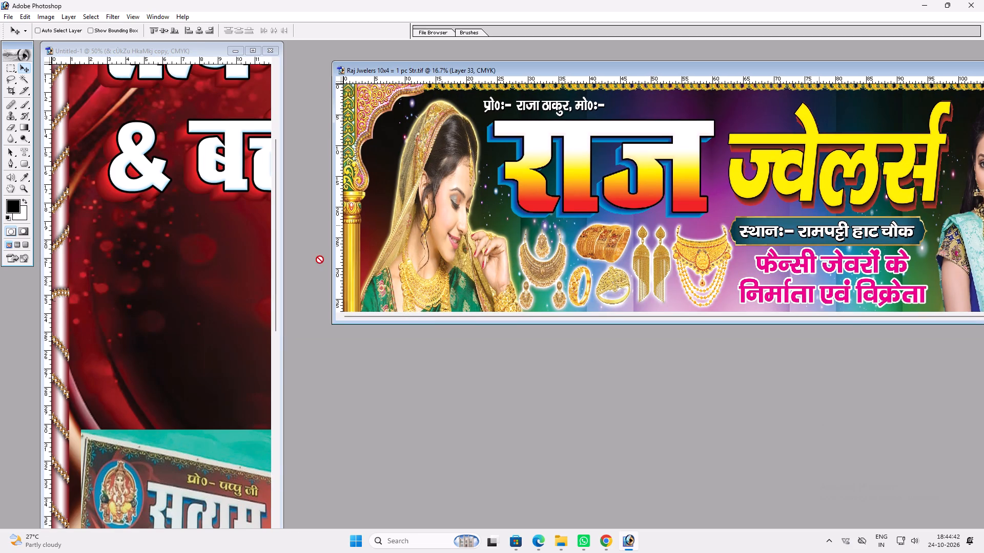
pyautogui.moveTo(320, 260); pyautogui.dragTo(257, 246)
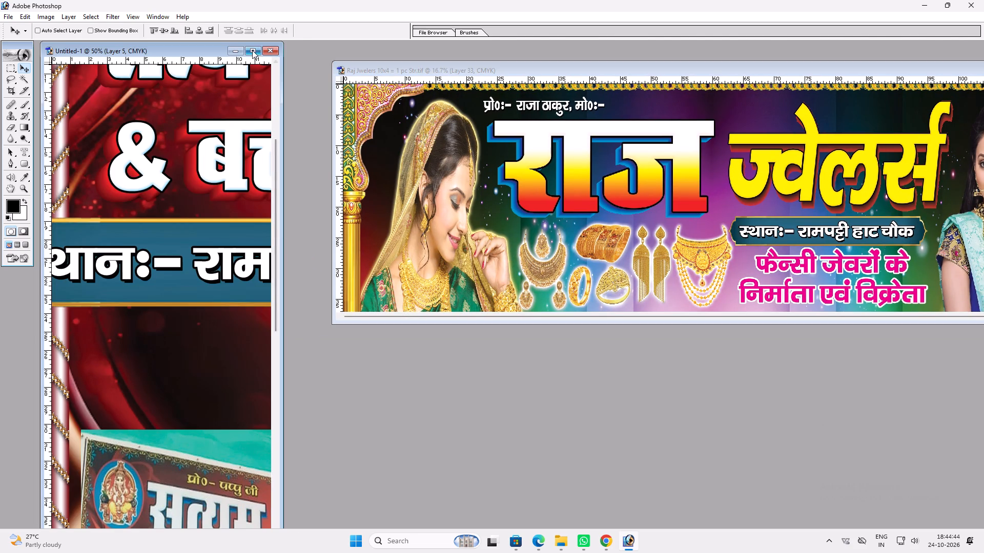
# Scale the copied address plate and its text down together and centre them beneath the shop name's second line.
pyautogui.click(252, 50)
pyautogui.scroll(4, 528, 199)
pyautogui.hotkey('ctrl', 't')
pyautogui.keyDown('alt'); pyautogui.keyDown('shift'); pyautogui.moveTo(747, 323); pyautogui.dragTo(628, 308); pyautogui.keyUp('shift'); pyautogui.keyUp('alt')
pyautogui.hotkey('shift', 'Return')
pyautogui.press('v')
pyautogui.moveTo(603, 279); pyautogui.dragTo(602, 267)
pyautogui.hotkey('ctrl', 't')
pyautogui.keyDown('shift'); pyautogui.moveTo(624, 262); pyautogui.dragTo(639, 257); pyautogui.keyUp('shift')
pyautogui.keyDown('shift'); pyautogui.moveTo(605, 301); pyautogui.dragTo(611, 298); pyautogui.keyUp('shift')
pyautogui.press('Return')
pyautogui.press('v')
pyautogui.moveTo(597, 292); pyautogui.dragTo(627, 286)
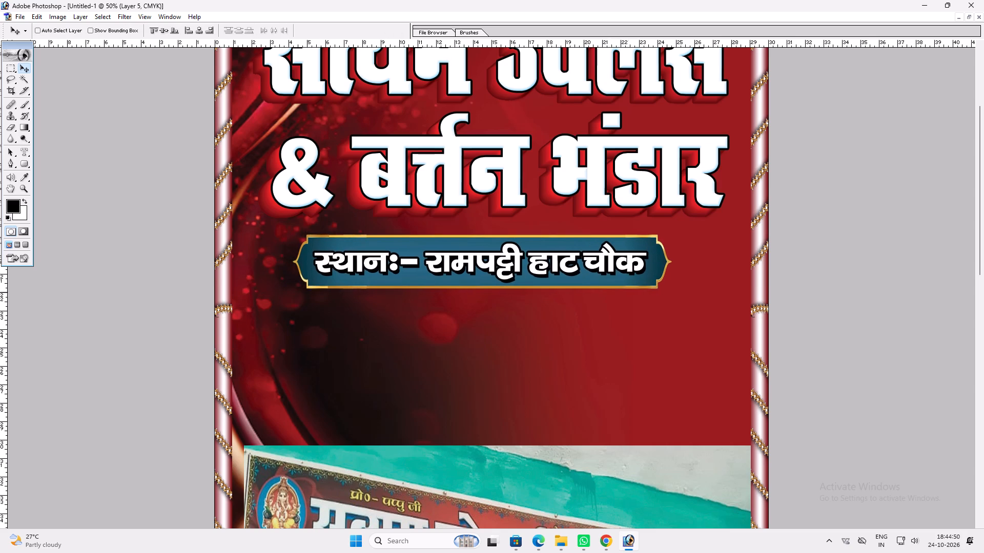
pyautogui.hotkey('ctrl', 't')
pyautogui.keyDown('shift'); pyautogui.moveTo(608, 291); pyautogui.dragTo(615, 287); pyautogui.keyUp('shift')
pyautogui.press('Return')
# Move the signboard reference photo up closer to the address plate.
pyautogui.press('space')
pyautogui.press('space')
pyautogui.press('space')
pyautogui.moveTo(614, 291); pyautogui.dragTo(627, 205)
pyautogui.keyDown('ctrl'); pyautogui.click(585, 432); pyautogui.keyUp('ctrl')
pyautogui.moveTo(573, 429); pyautogui.dragTo(576, 375)
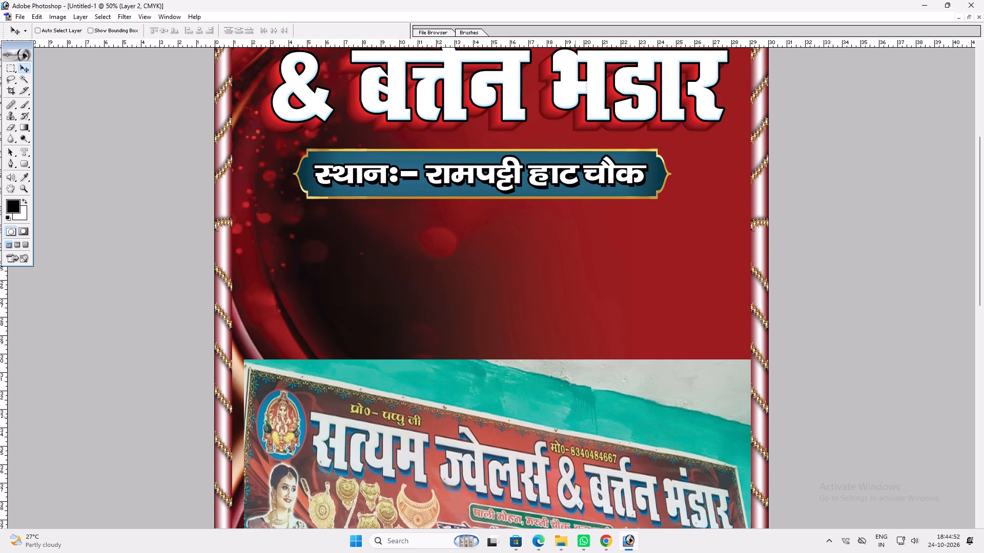
pyautogui.moveTo(576, 375); pyautogui.dragTo(580, 365)
# Replace the text on the blue plate with the shop's address line from the signboard photo.
pyautogui.press('t')
pyautogui.click(425, 180)
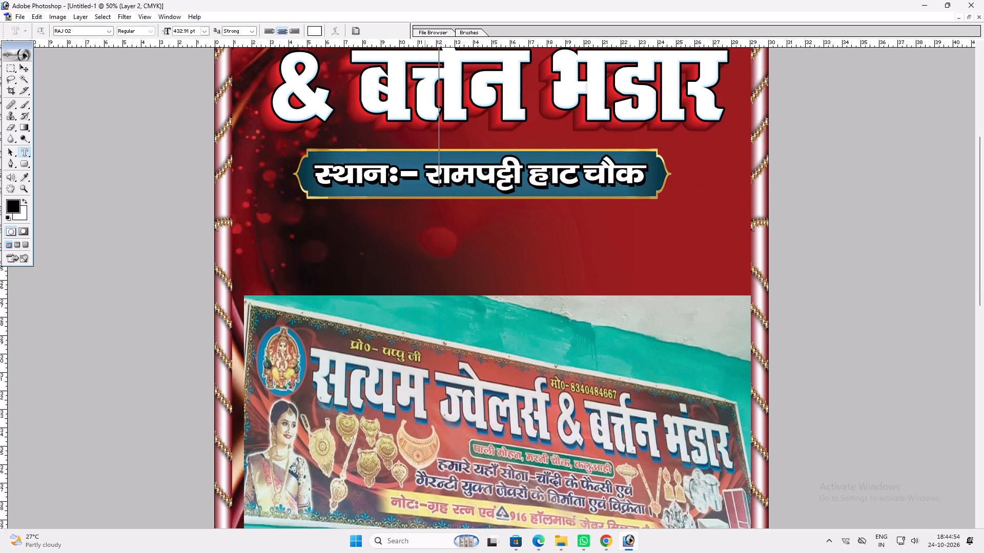
pyautogui.press('Return')
pyautogui.press('v')
pyautogui.rightClick(428, 178)
pyautogui.click(439, 189)
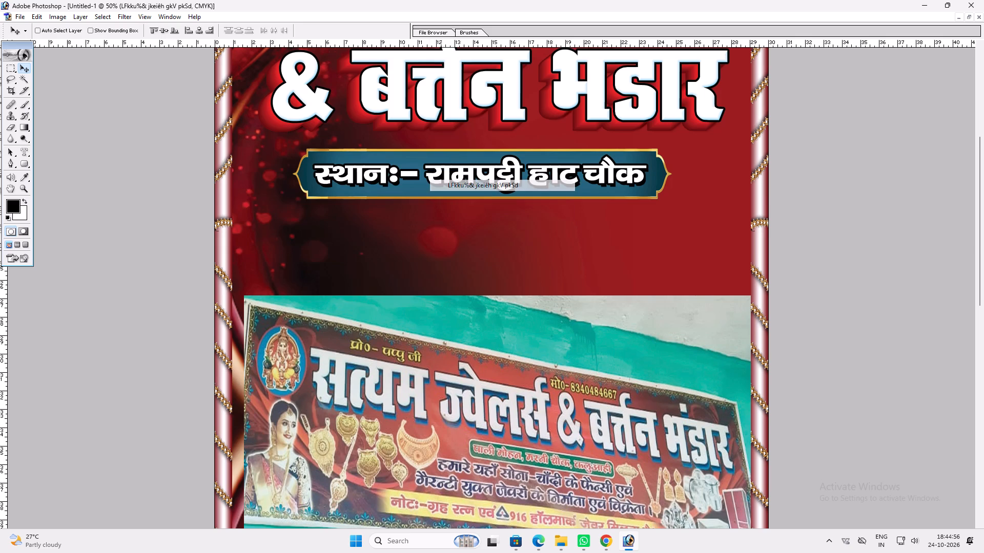
pyautogui.press('t')
pyautogui.click(434, 180)
pyautogui.hotkey('ctrl', 'a')
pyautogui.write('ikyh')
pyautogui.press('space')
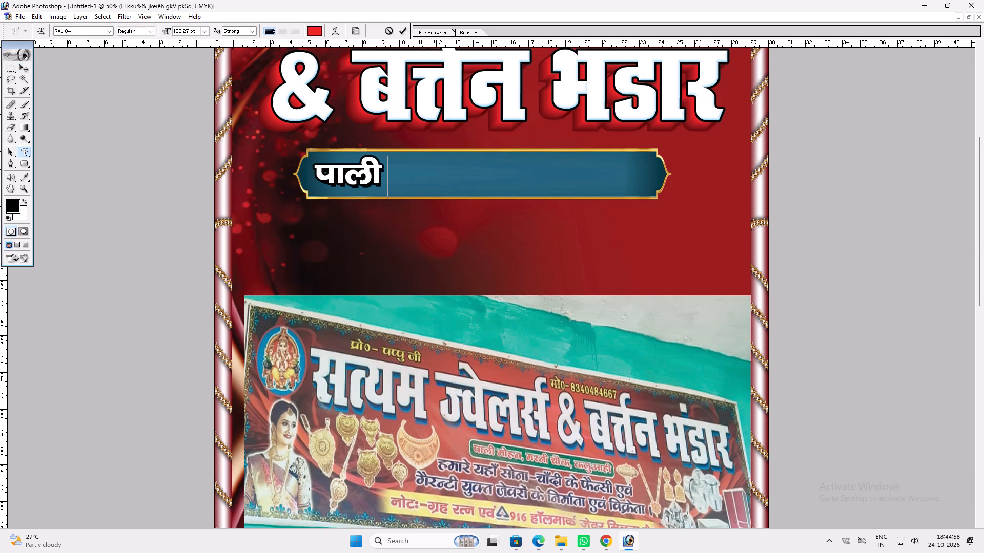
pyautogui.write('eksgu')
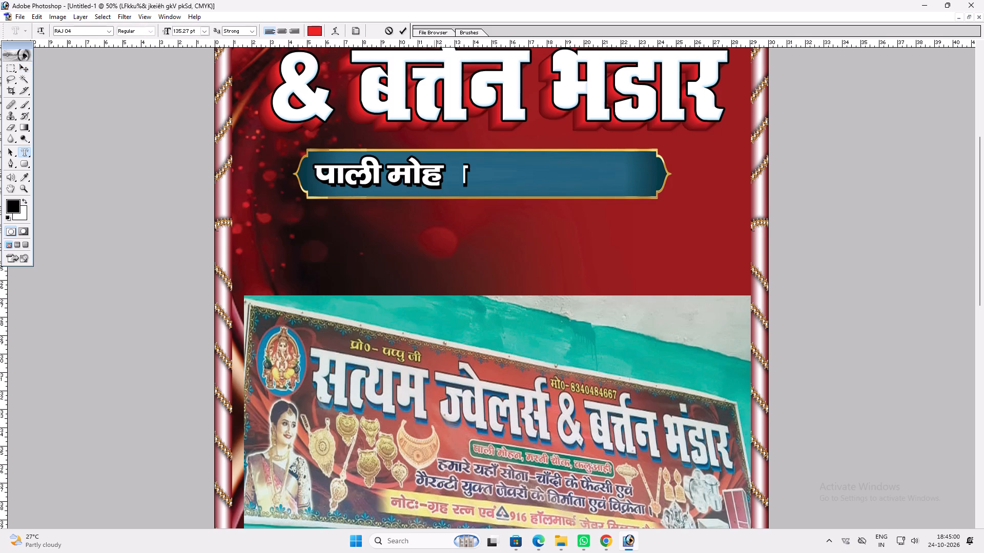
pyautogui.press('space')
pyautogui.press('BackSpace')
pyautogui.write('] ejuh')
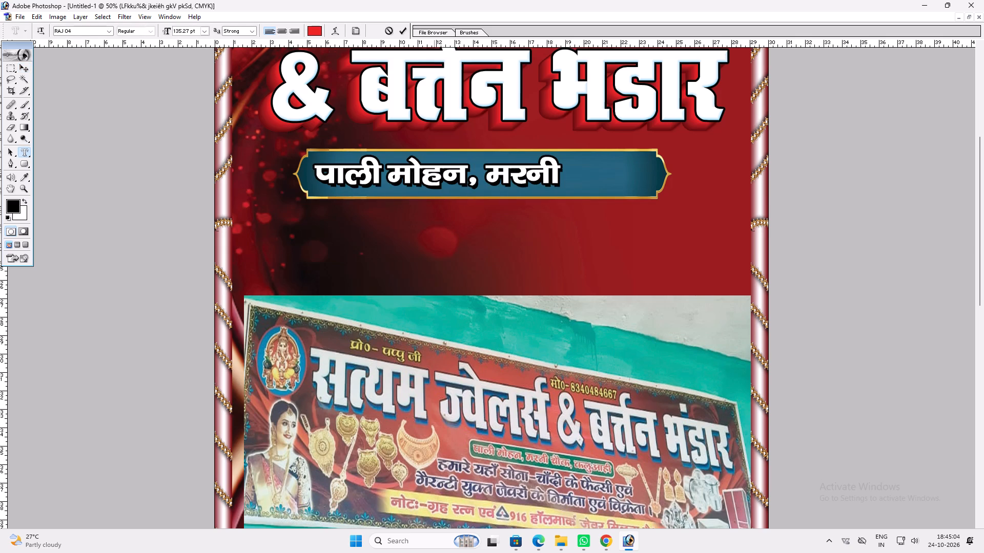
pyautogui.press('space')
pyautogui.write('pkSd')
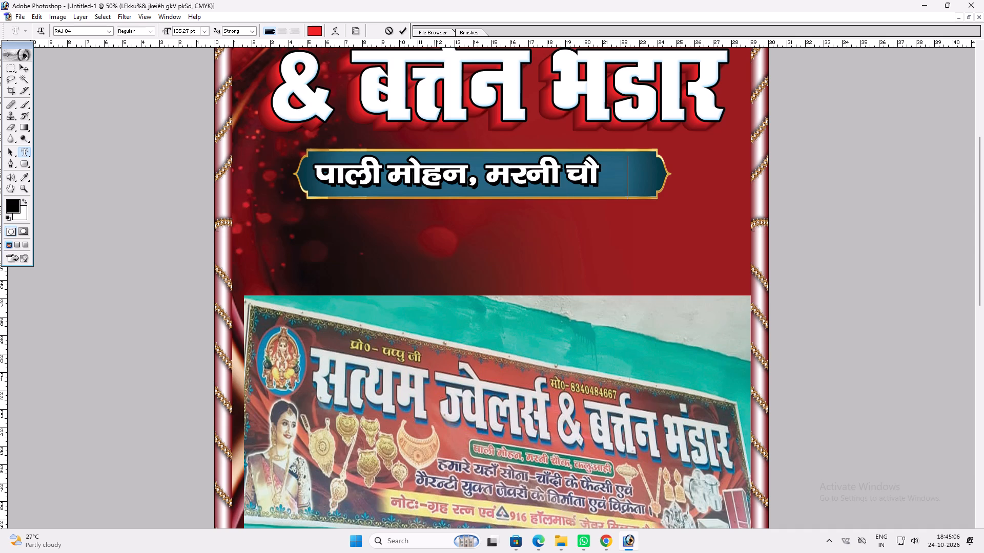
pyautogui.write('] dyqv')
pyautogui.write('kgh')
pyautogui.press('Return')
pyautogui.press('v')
# Scale the new address text down so it spans only the blue plate's width.
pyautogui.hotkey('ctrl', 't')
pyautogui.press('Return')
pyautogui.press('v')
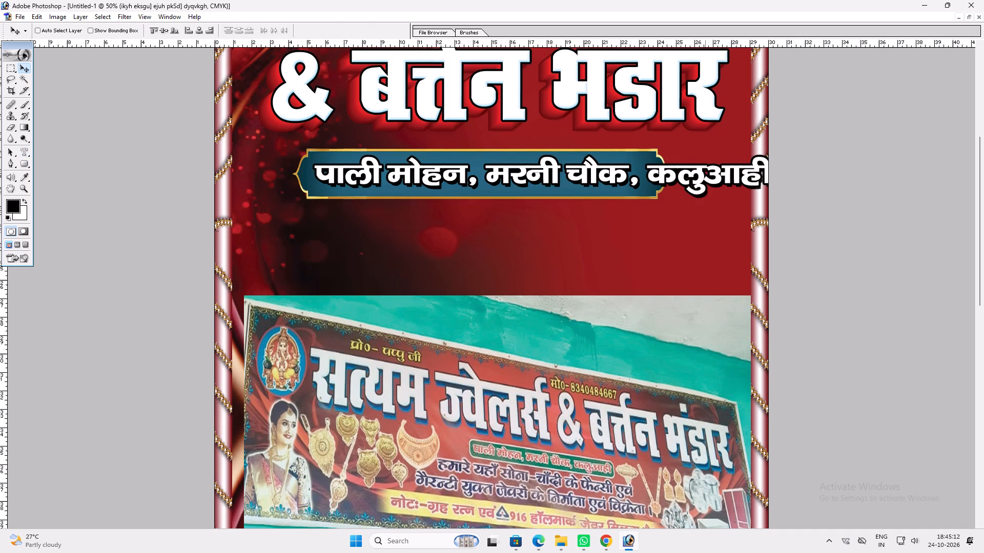
pyautogui.keyDown('ctrl'); pyautogui.keyDown('shift'); pyautogui.rightClick(702, 177); pyautogui.keyUp('shift'); pyautogui.keyUp('ctrl')
pyautogui.keyDown('ctrl'); pyautogui.keyDown('shift'); pyautogui.click(720, 183); pyautogui.keyUp('shift'); pyautogui.keyUp('ctrl')
pyautogui.hotkey('ctrl', 't')
pyautogui.keyDown('shift'); pyautogui.moveTo(772, 183); pyautogui.dragTo(663, 175); pyautogui.keyUp('shift')
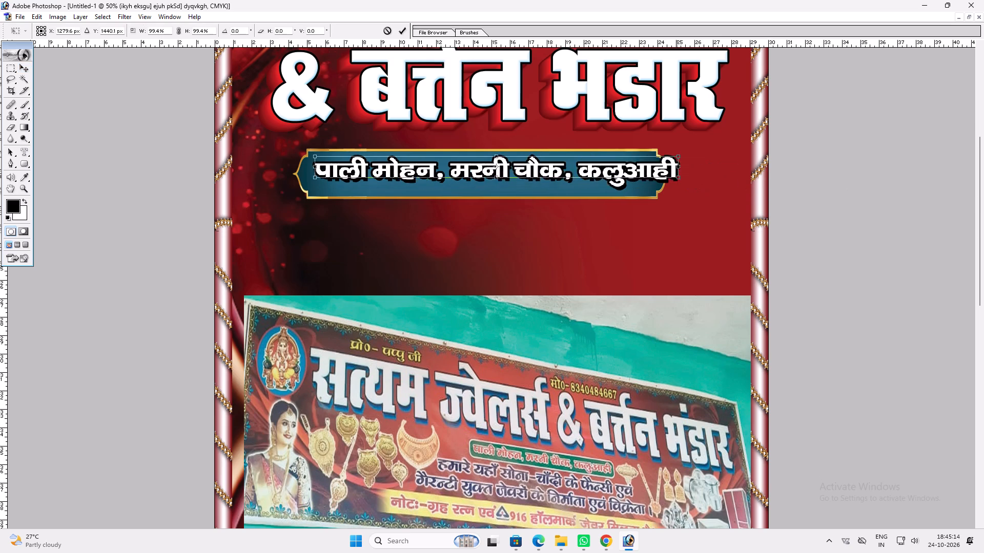
pyautogui.keyDown('shift'); pyautogui.moveTo(663, 175); pyautogui.dragTo(659, 175); pyautogui.keyUp('shift')
pyautogui.press('Return')
pyautogui.press('v')
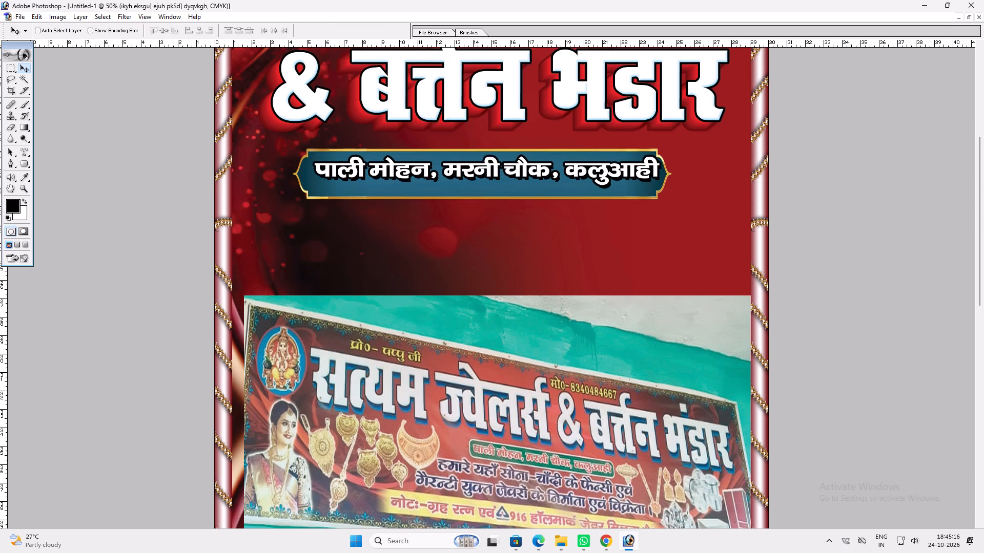
# Stretch the address text to about 120.8% height and 97.6% width and settle it inside the plate.
pyautogui.hotkey('ctrl', 't')
pyautogui.keyDown('shift'); pyautogui.moveTo(620, 177); pyautogui.dragTo(618, 182); pyautogui.keyUp('shift')
pyautogui.keyDown('shift'); pyautogui.moveTo(659, 163); pyautogui.dragTo(650, 164); pyautogui.keyUp('shift')
pyautogui.keyDown('shift'); pyautogui.click(632, 183); pyautogui.keyUp('shift')
pyautogui.hotkey('shift', 'Return')
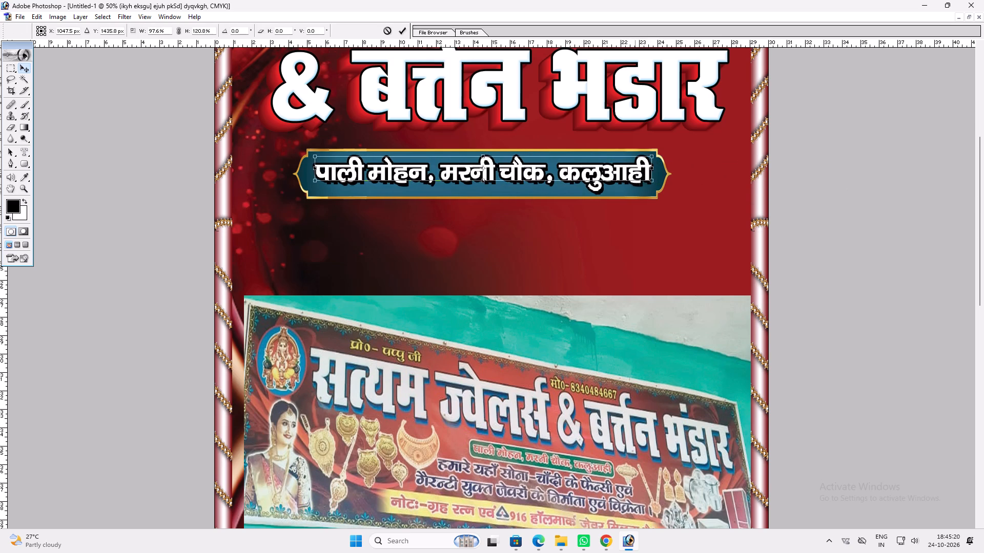
pyautogui.press('v')
# Duplicate the address text into the empty area between the blue plate and the signboard photo.
pyautogui.press('space')
pyautogui.press('space')
pyautogui.press('space')
pyautogui.press('space')
pyautogui.press('space')
pyautogui.press('space')
pyautogui.moveTo(612, 215); pyautogui.dragTo(630, 133)
pyautogui.press('v')
pyautogui.press('v')
pyautogui.press('space')
pyautogui.press('space')
pyautogui.press('space')
pyautogui.moveTo(569, 183); pyautogui.dragTo(579, 272)
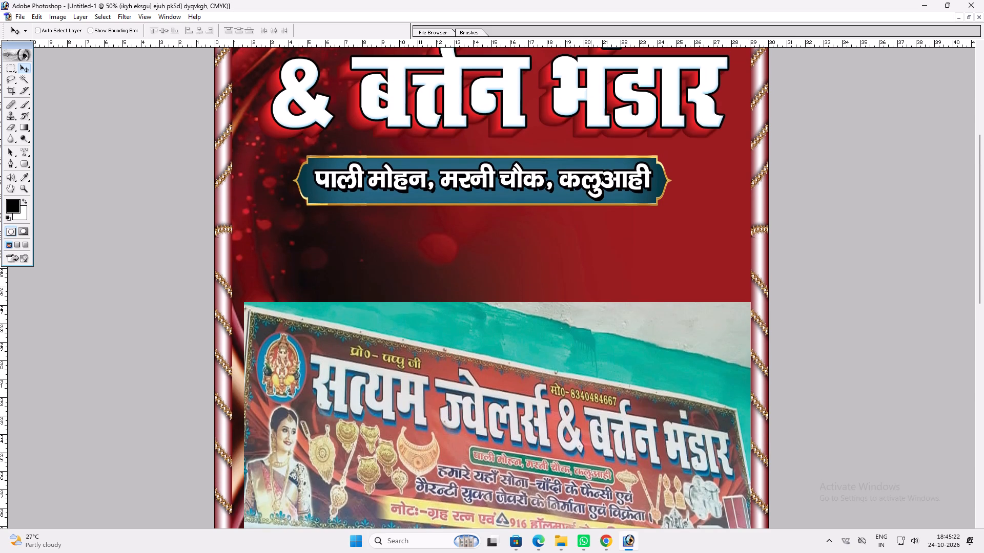
pyautogui.keyDown('alt'); pyautogui.moveTo(585, 180); pyautogui.dragTo(588, 249); pyautogui.keyUp('alt')
# Replace the duplicated text with the opening words "हमारे यहाँ सोना -".
pyautogui.press('t')
pyautogui.click(574, 253)
pyautogui.hotkey('ctrl', 'a')
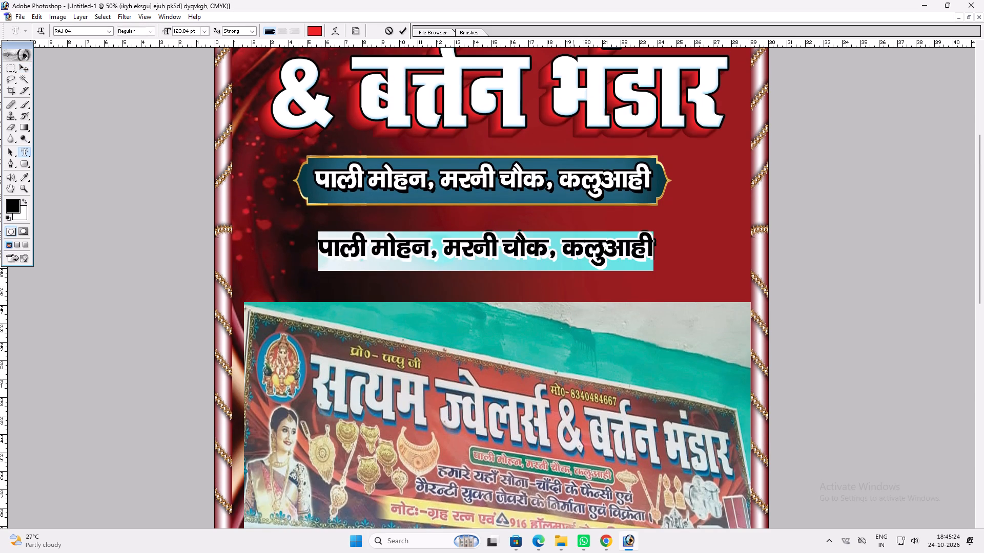
pyautogui.write('ge')
pyautogui.write('kjs ;gk')
pyautogui.hotkey('alt', '0')
pyautogui.hotkey('alt', '1')
pyautogui.hotkey('alt', '6')
pyautogui.hotkey('alt', '1')
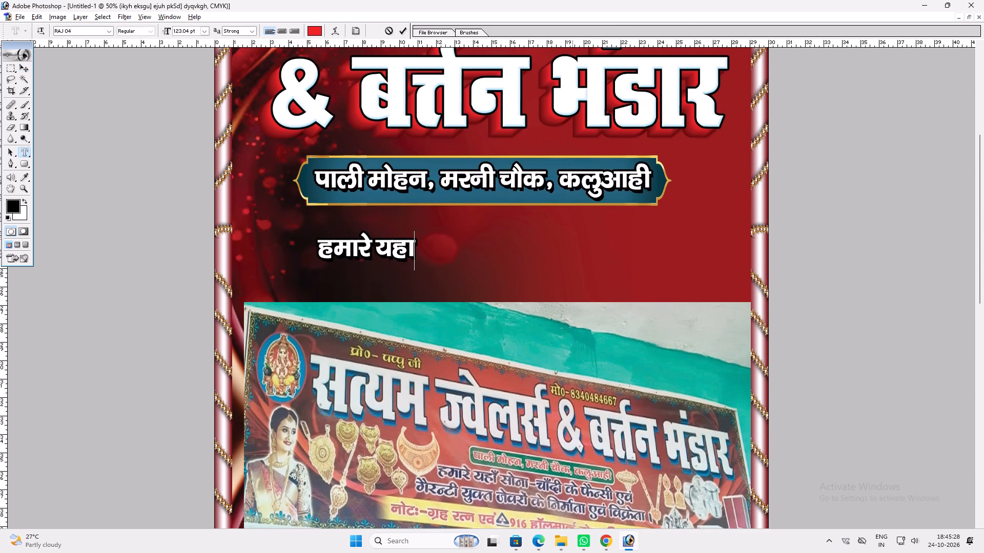
pyautogui.press('space')
pyautogui.write('lksuk]')
pyautogui.press('space')
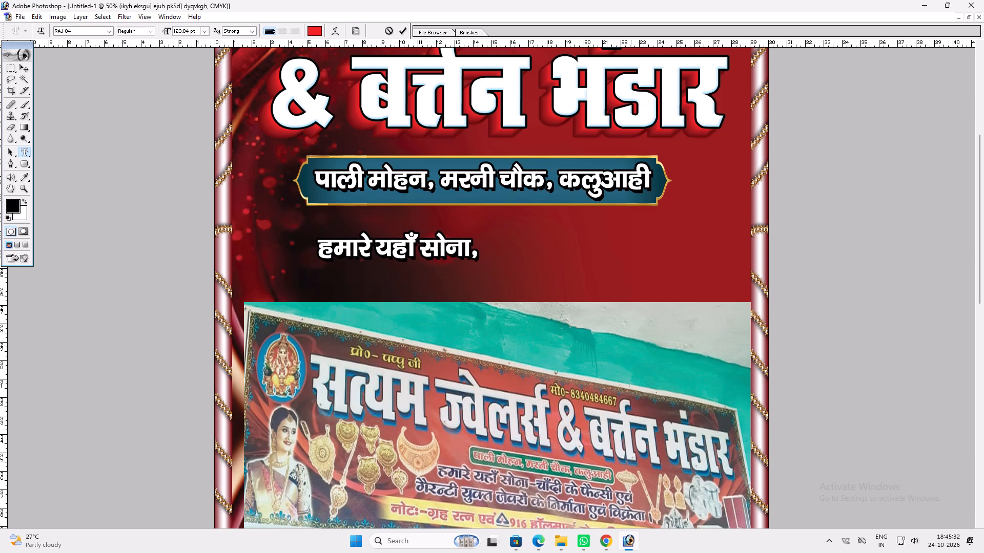
pyautogui.press('p')
pyautogui.press('BackSpace')
pyautogui.press('BackSpace')
pyautogui.press('BackSpace')
pyautogui.press('space')
pyautogui.write('&')
pyautogui.press('space')
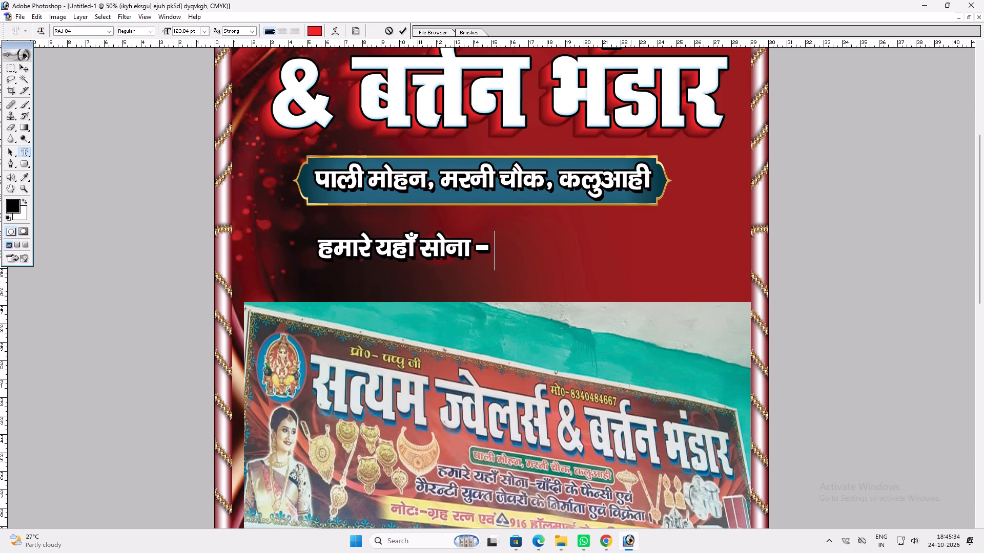
# Complete the description's first line with "चाँदी के फैन्सी एवं" and start a second line.
pyautogui.write('pkk')
pyautogui.press('BackSpace')
pyautogui.hotkey('alt', '0')
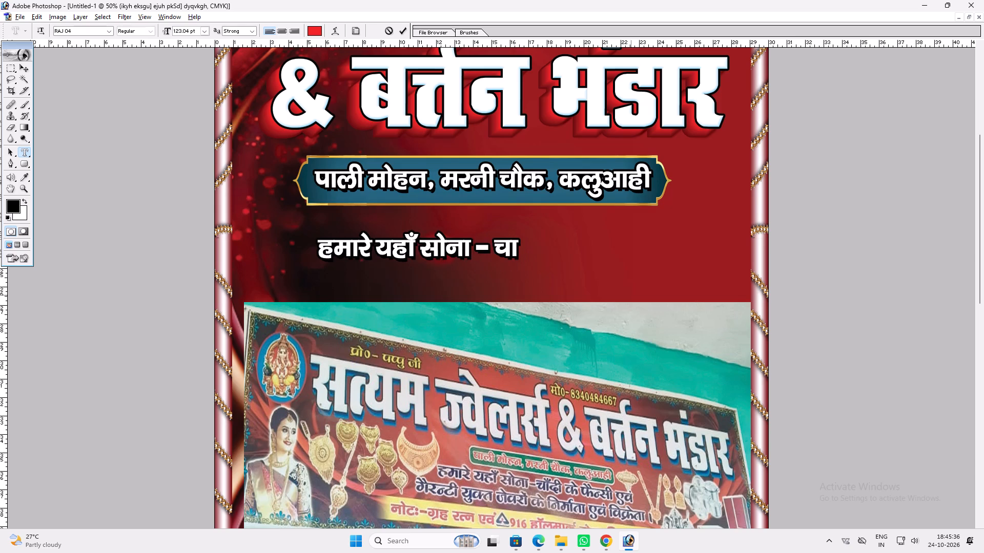
pyautogui.hotkey('alt', '1')
pyautogui.hotkey('alt', '6')
pyautogui.hotkey('alt', '1')
pyautogui.write('nh')
pyautogui.press('space')
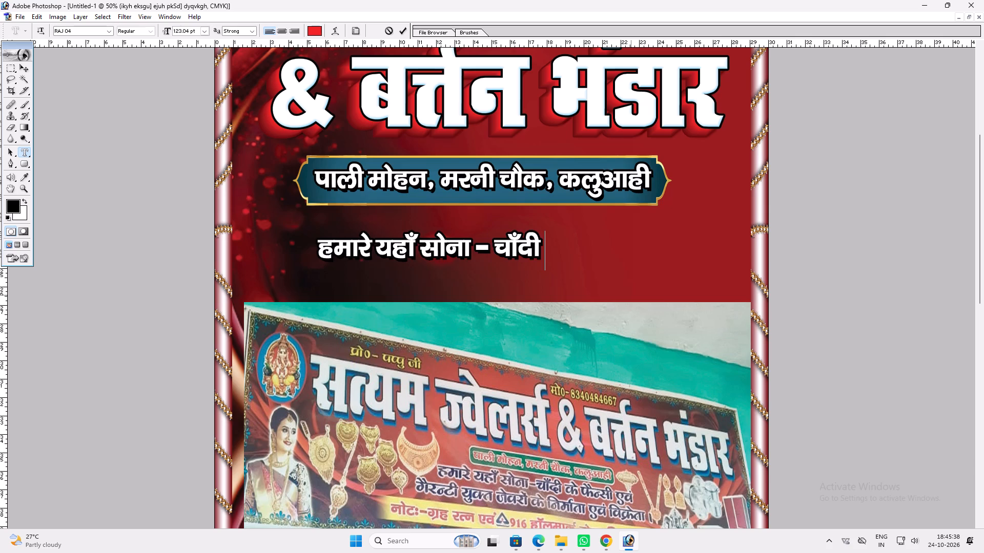
pyautogui.press('s')
pyautogui.press('BackSpace')
pyautogui.write('ds')
pyautogui.press('space')
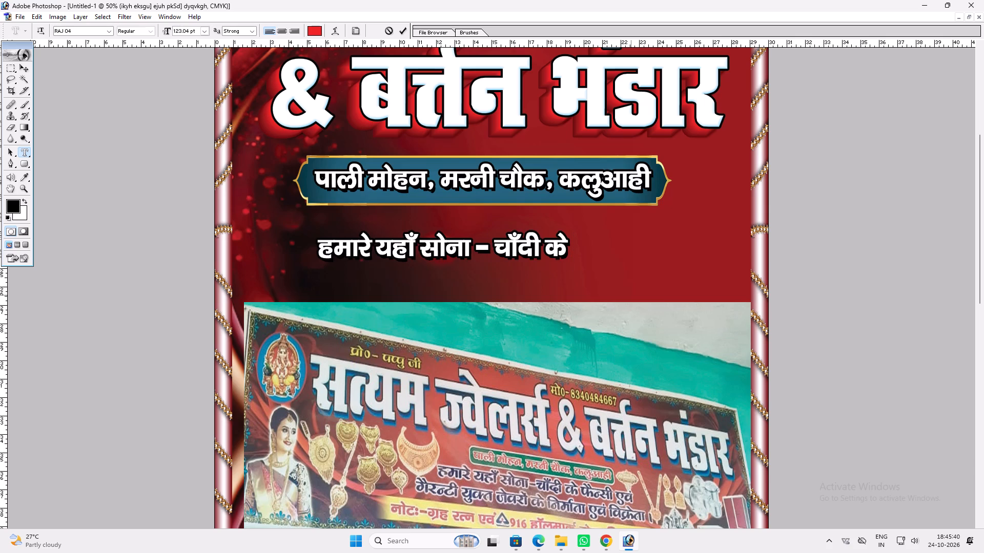
pyautogui.hotkey('shift', 'q')
pyautogui.hotkey('shift', 'd')
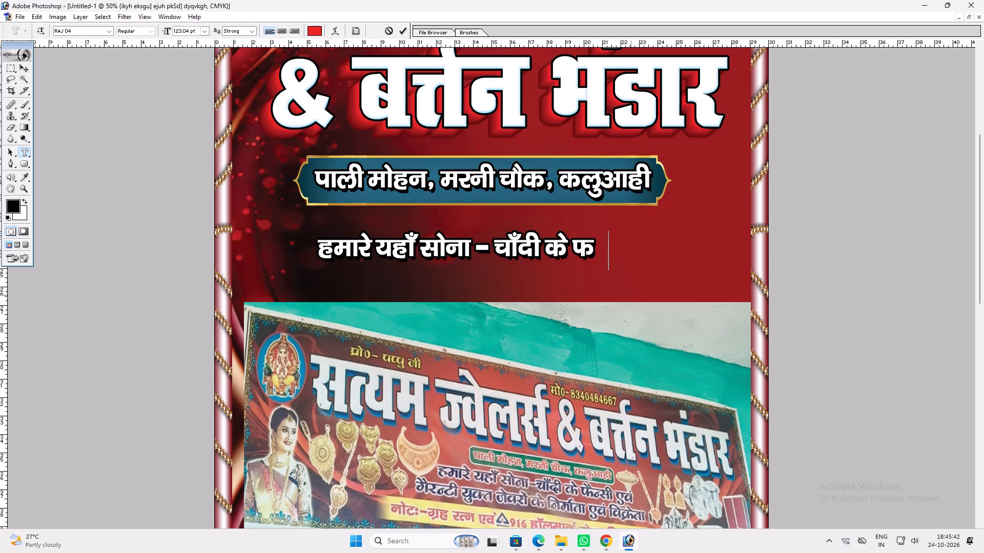
pyautogui.hotkey('shift', 'BackSpace')
pyautogui.write('SYk')
pyautogui.press('BackSpace')
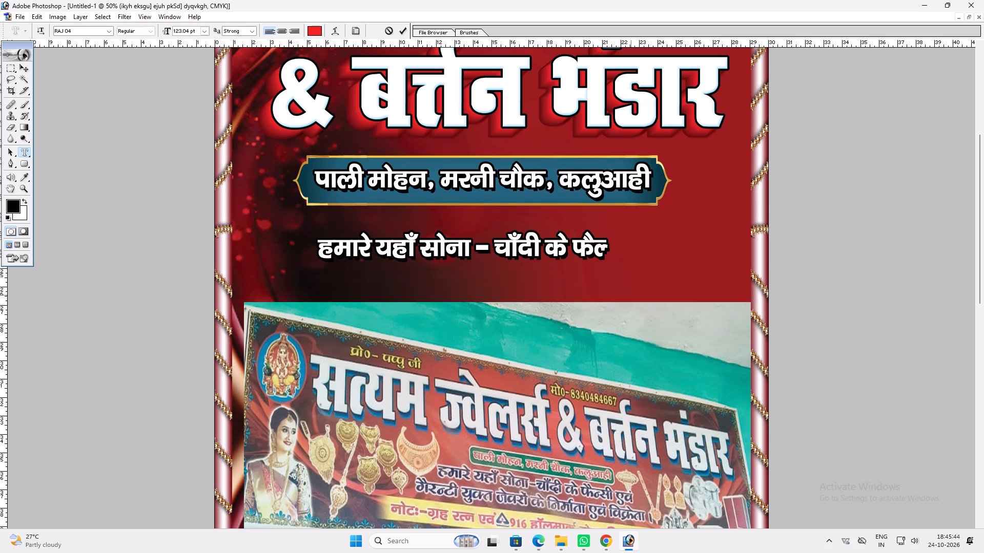
pyautogui.press('BackSpace')
pyautogui.write('Ulh')
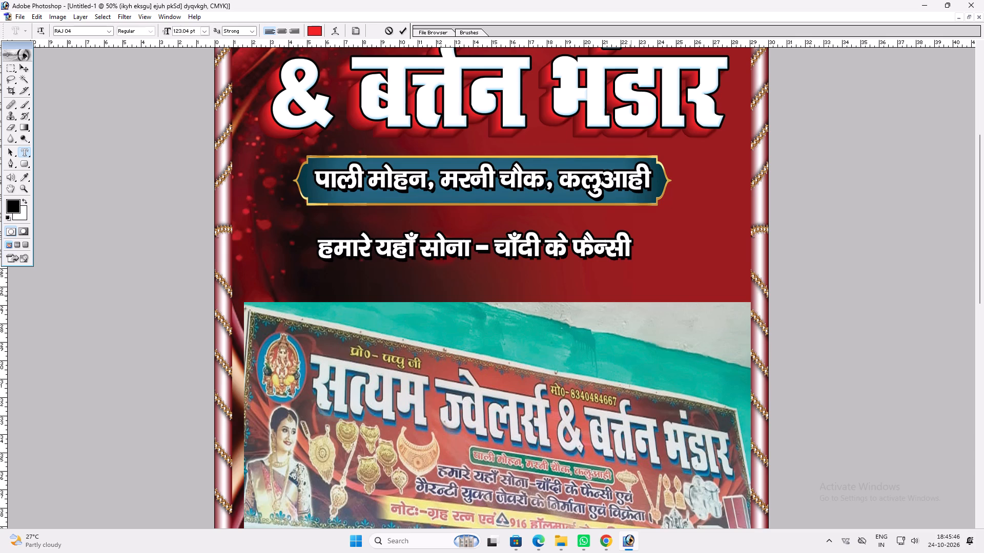
pyautogui.press('space')
pyautogui.write(',oa')
pyautogui.press('space')
pyautogui.press('Return')
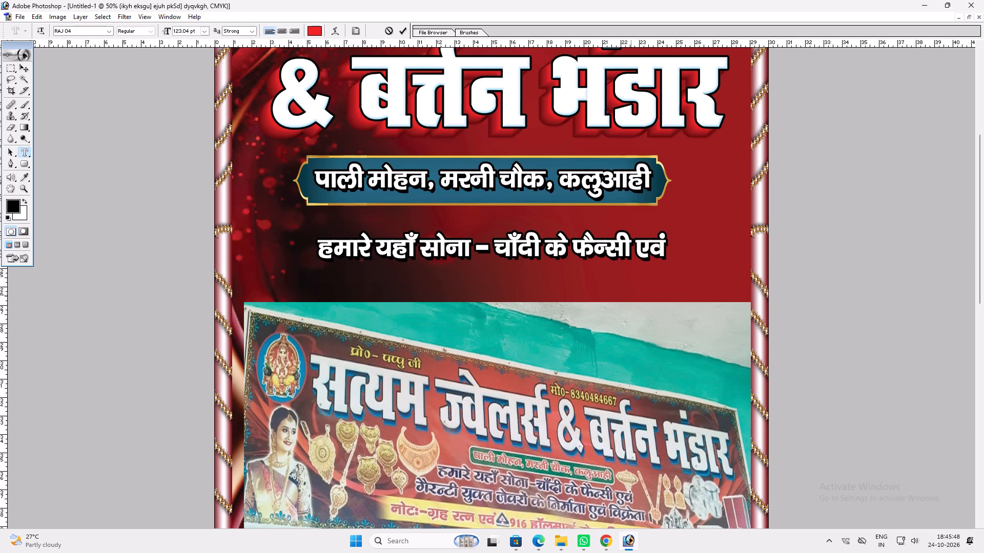
# Continue the description's second line with "गैरन्टी युक्त जेवरों के निर्माता".
pyautogui.write('xS')
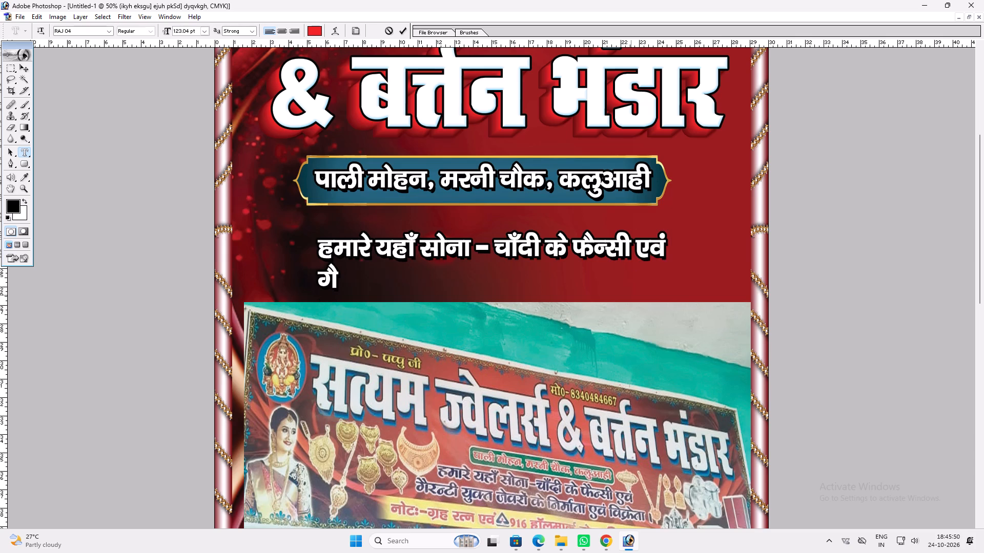
pyautogui.press('j')
pyautogui.write('UVh')
pyautogui.press('space')
pyautogui.write(';qDr tsojksa')
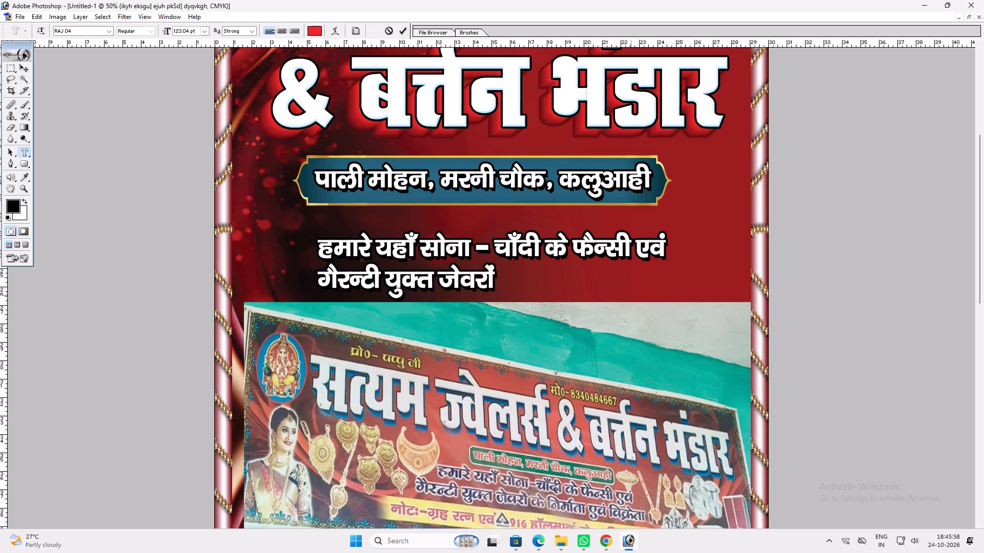
pyautogui.press('space')
pyautogui.write('ds fuek')
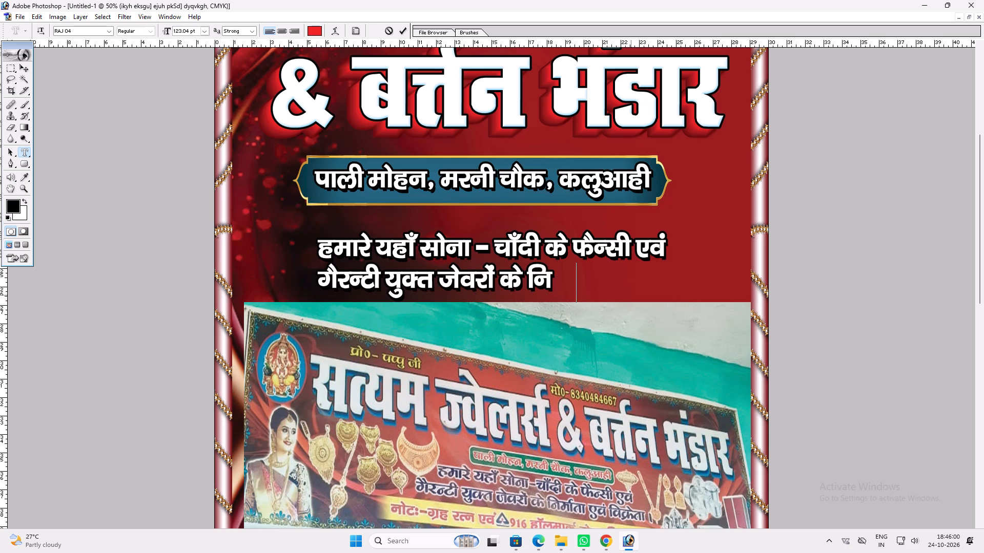
pyautogui.write('Zrk')
pyautogui.press('space')
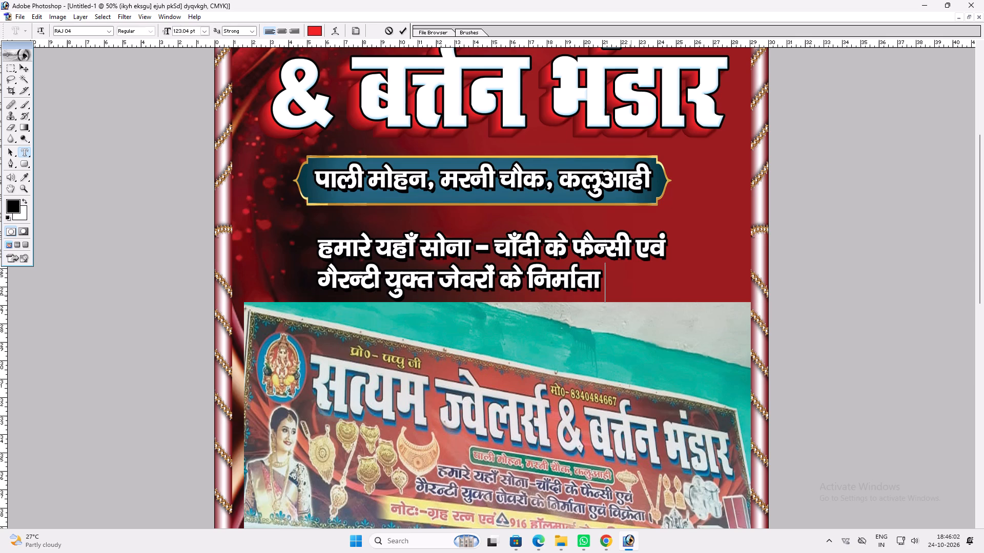
# Finish the description's second line with "एवं विक्रेता ।".
pyautogui.write(',oa f')
pyautogui.press('o')
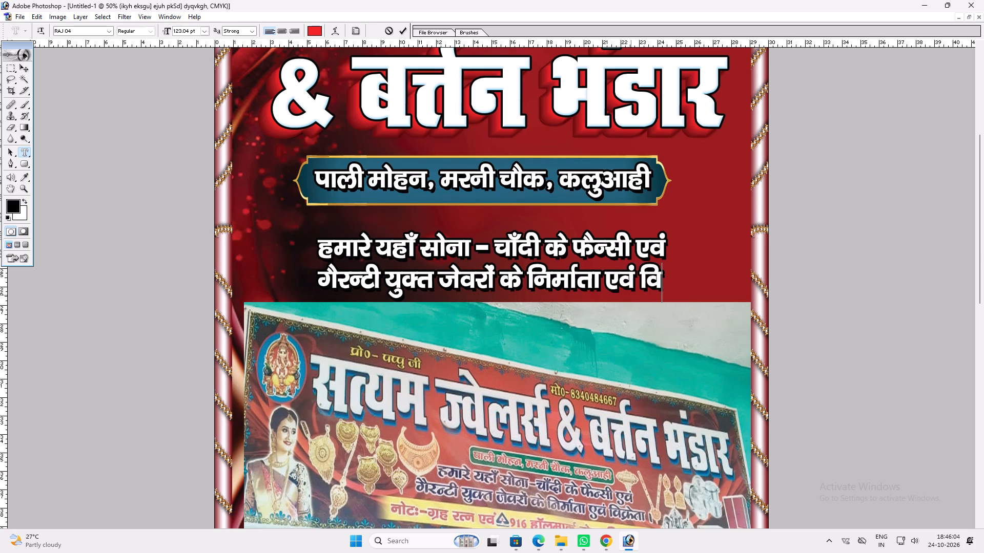
pyautogui.hotkey('alt', '0')
pyautogui.hotkey('alt', '2')
pyautogui.hotkey('alt', '1')
pyautogui.hotkey('alt', '6')
pyautogui.write('sr')
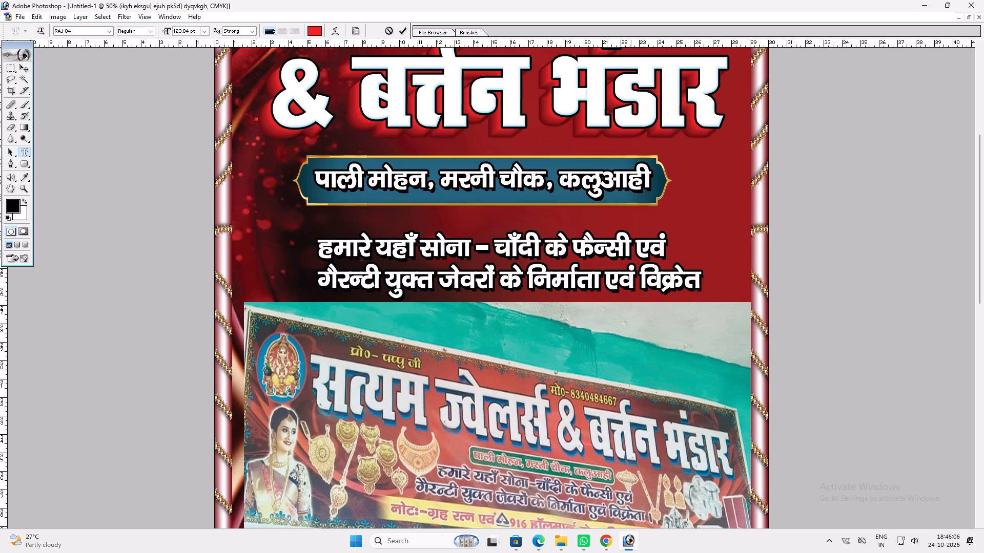
pyautogui.write('k A')
pyautogui.hotkey('shift', 'Return')
# Centre-align the two-line description and move it back under the blue address plate.
pyautogui.write('v')
pyautogui.press('space')
pyautogui.moveTo(631, 295); pyautogui.dragTo(626, 258)
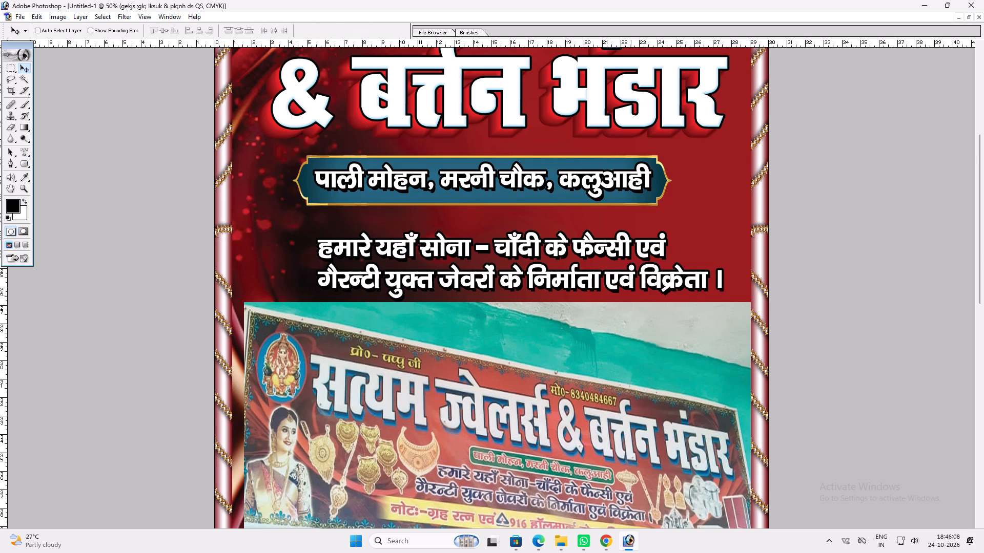
pyautogui.moveTo(626, 258); pyautogui.dragTo(630, 226)
pyautogui.press('t')
pyautogui.click(279, 32)
pyautogui.press('v')
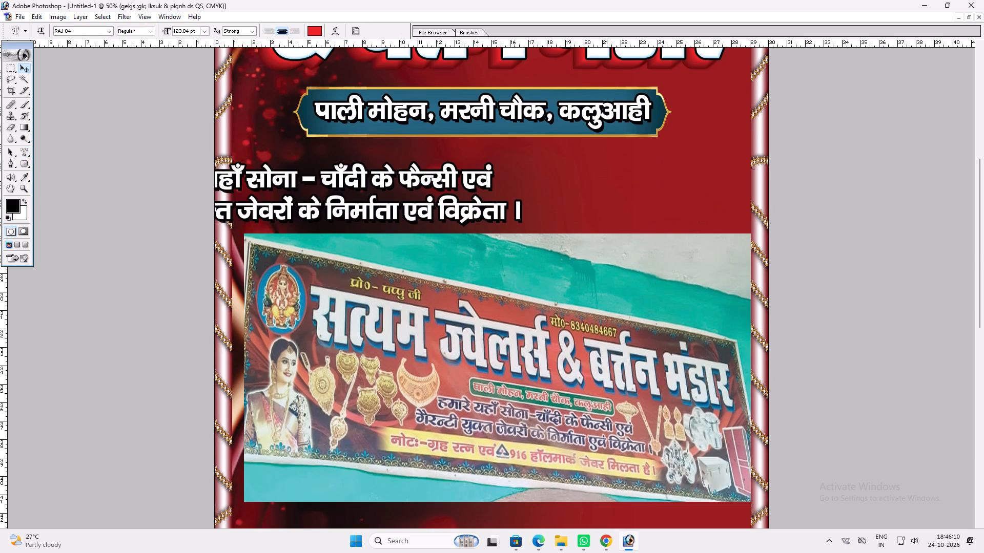
pyautogui.moveTo(457, 231); pyautogui.dragTo(594, 217)
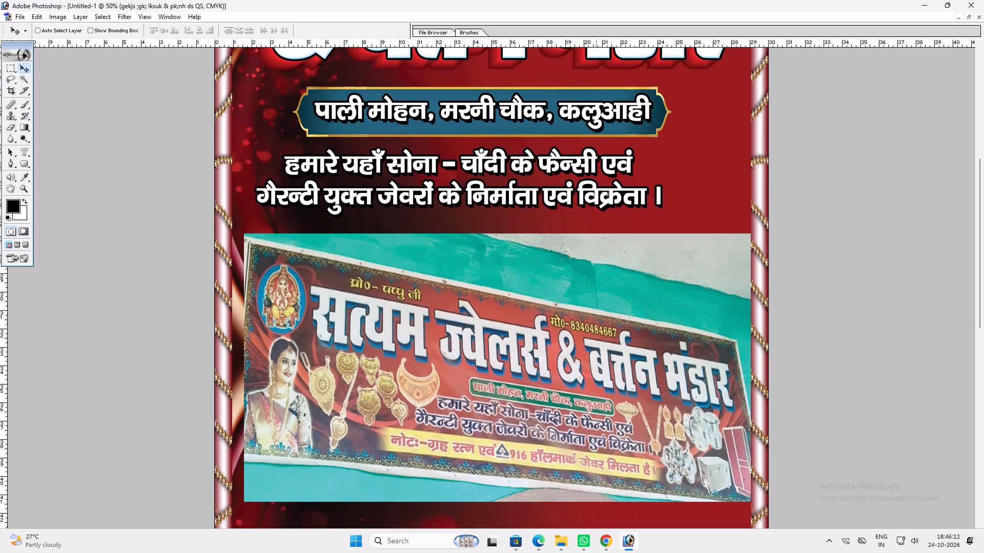
pyautogui.moveTo(594, 217); pyautogui.dragTo(582, 215)
# Scale the description text to about 125% width and 112% height so it spans the space between the side borders.
pyautogui.hotkey('ctrl', 't')
pyautogui.keyDown('shift'); pyautogui.moveTo(649, 208); pyautogui.dragTo(739, 209); pyautogui.keyUp('shift')
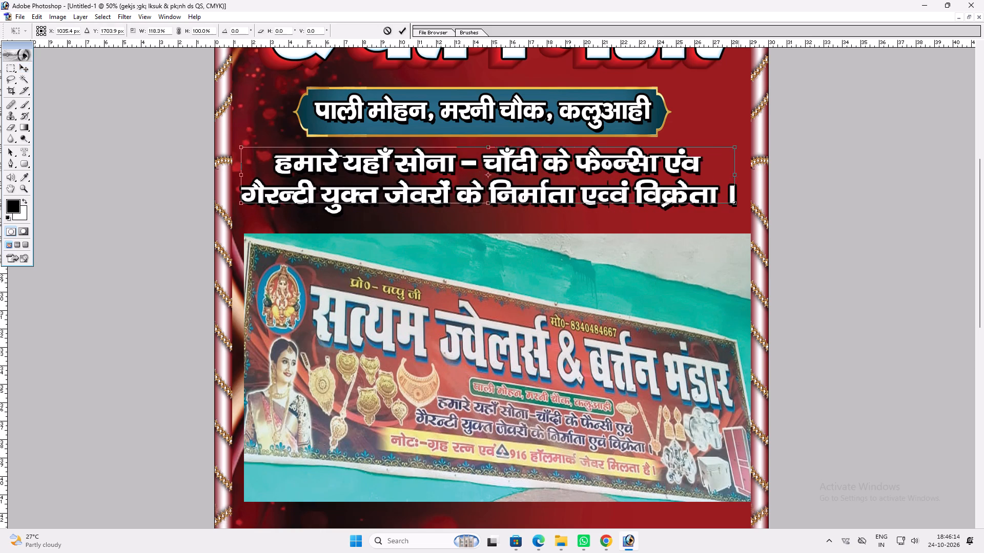
pyautogui.keyDown('shift'); pyautogui.moveTo(739, 209); pyautogui.dragTo(740, 209); pyautogui.keyUp('shift')
pyautogui.keyDown('shift'); pyautogui.moveTo(723, 198); pyautogui.dragTo(722, 205); pyautogui.keyUp('shift')
pyautogui.keyDown('shift'); pyautogui.moveTo(734, 153); pyautogui.dragTo(744, 149); pyautogui.keyUp('shift')
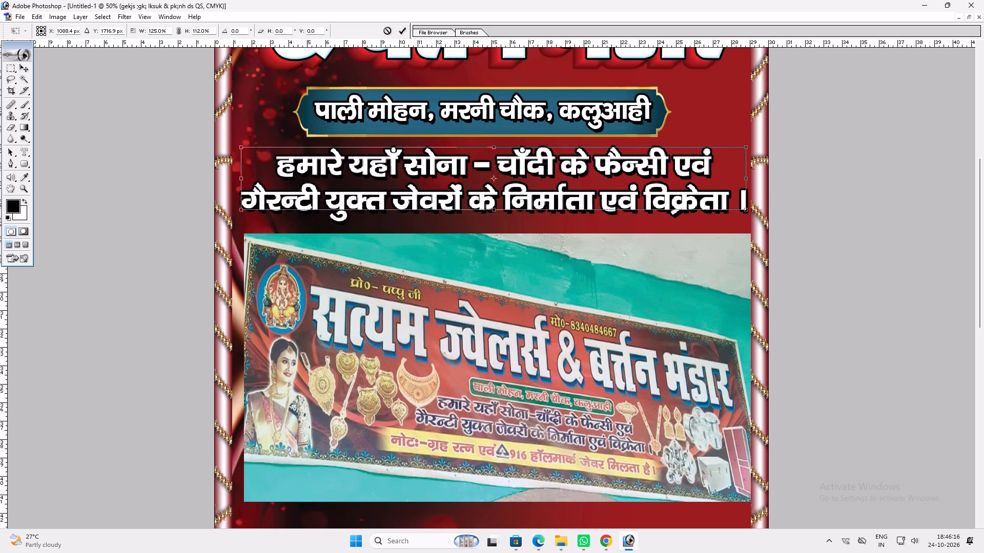
pyautogui.keyDown('shift'); pyautogui.click(739, 149); pyautogui.keyUp('shift')
pyautogui.hotkey('shift', 'Return')
# Duplicate the description text over the upper part of the signboard photo and bring the copy to the front.
pyautogui.write('vv')
pyautogui.press('space')
pyautogui.moveTo(598, 232); pyautogui.dragTo(599, 200)
pyautogui.press('v')
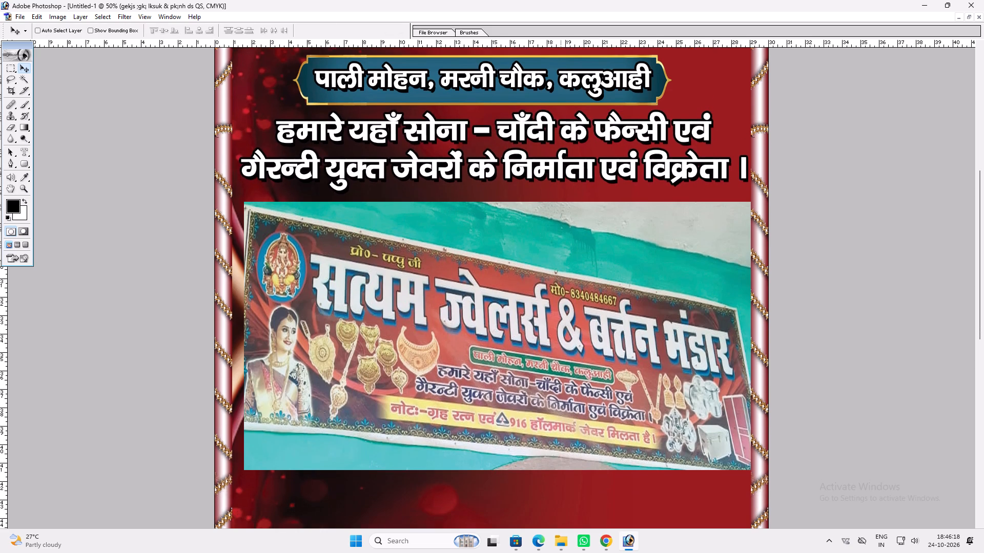
pyautogui.keyDown('alt'); pyautogui.moveTo(537, 157); pyautogui.dragTo(545, 226); pyautogui.keyUp('alt')
pyautogui.hotkey('ctrl', 'shift', ']')
# Replace the duplicated text with the note's opening "नोटः- ग्रह रत्न एवं".
pyautogui.press('t')
pyautogui.click(544, 226)
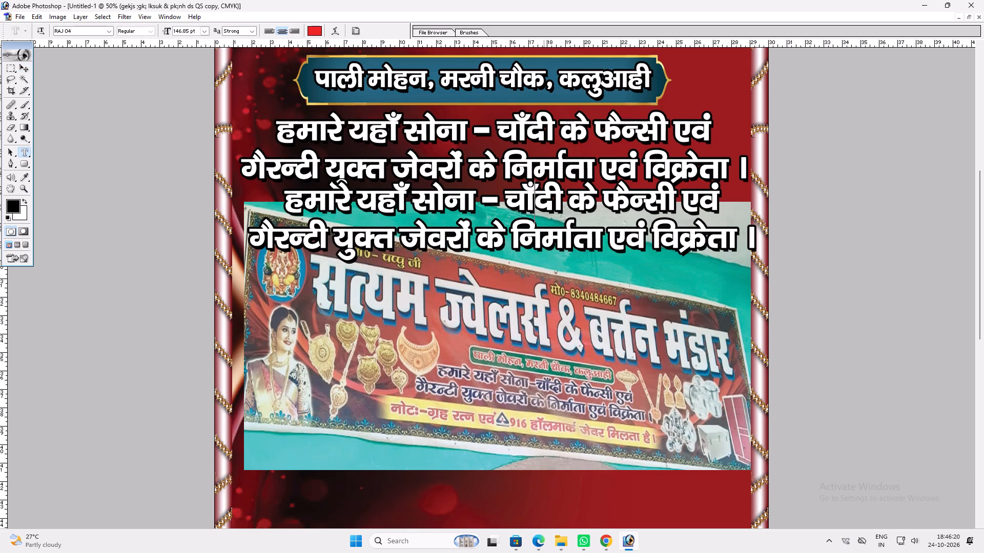
pyautogui.hotkey('ctrl', 'a')
pyautogui.write('uksV%&')
pyautogui.press('space')
pyautogui.moveTo(699, 276); pyautogui.dragTo(643, 297)
pyautogui.press('x')
pyautogui.write('zg jRu')
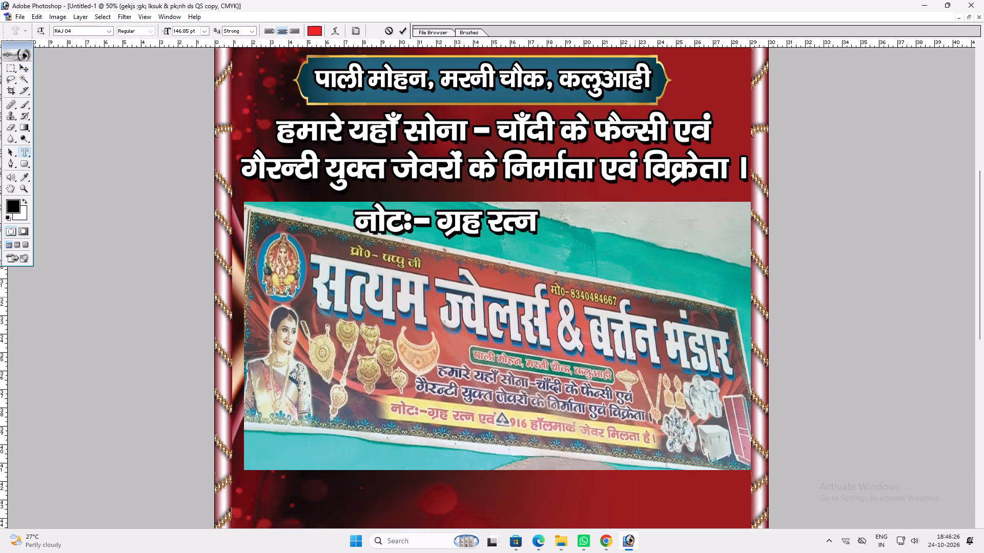
pyautogui.press('space')
pyautogui.write(',oa')
pyautogui.press('space')
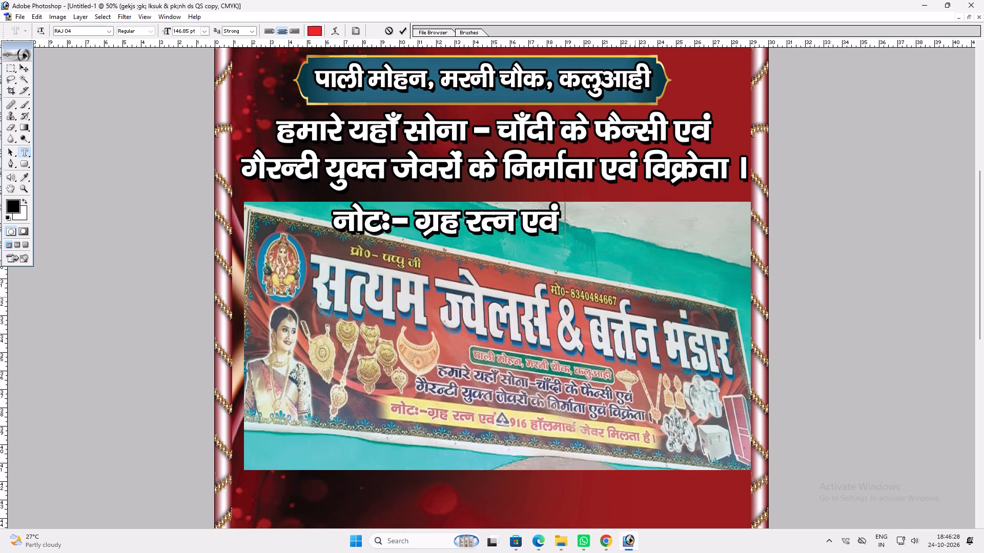
# Leave a wide gap for the hallmark symbol and continue the note with "916 हॉलमार्क".
pyautogui.press('space')
pyautogui.press('space')
pyautogui.press('space')
pyautogui.press('space')
pyautogui.press('space')
pyautogui.press('space')
pyautogui.press('space')
pyautogui.write('916')
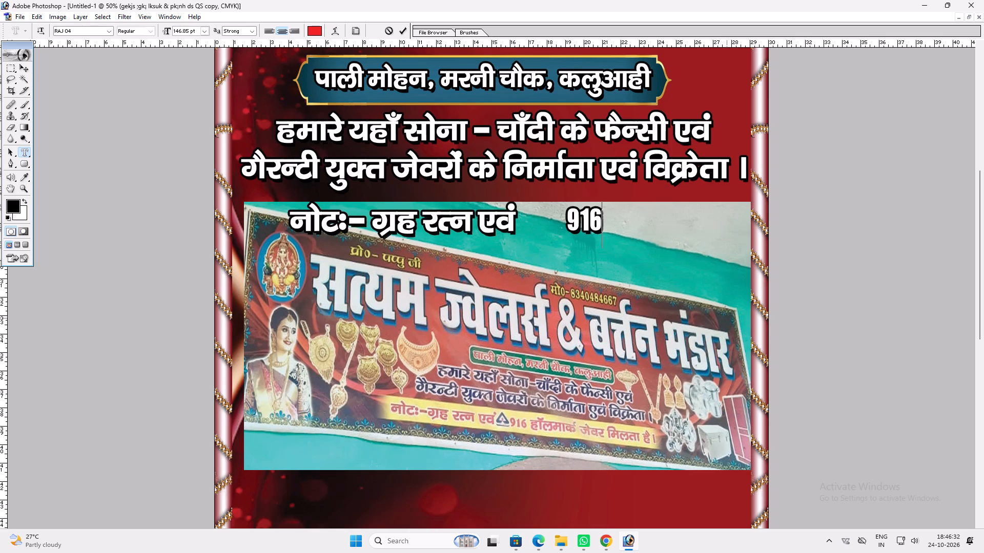
pyautogui.press('space')
pyautogui.write('gkWyekZd')
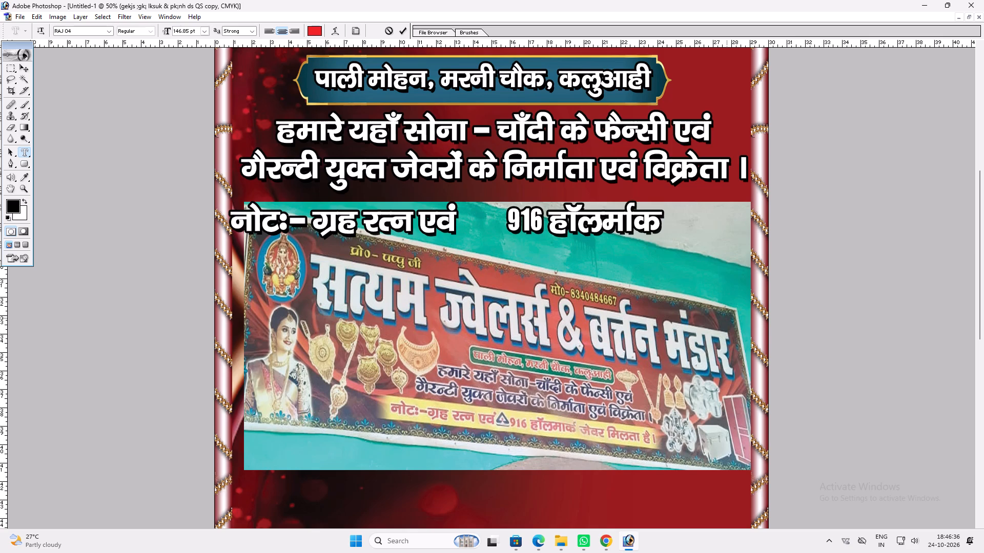
pyautogui.press('BackSpace')
pyautogui.press('BackSpace')
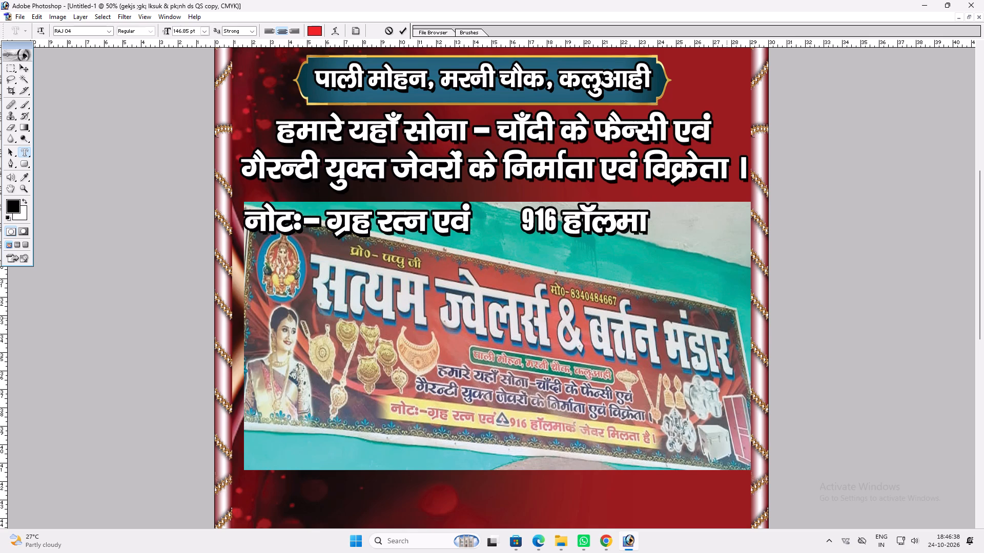
pyautogui.write('dZ')
pyautogui.press('space')
# Add "मिलता है ।" as the note's second line and shift the note to the middle of the banner's width.
pyautogui.press('Return')
pyautogui.write('feyrk g')
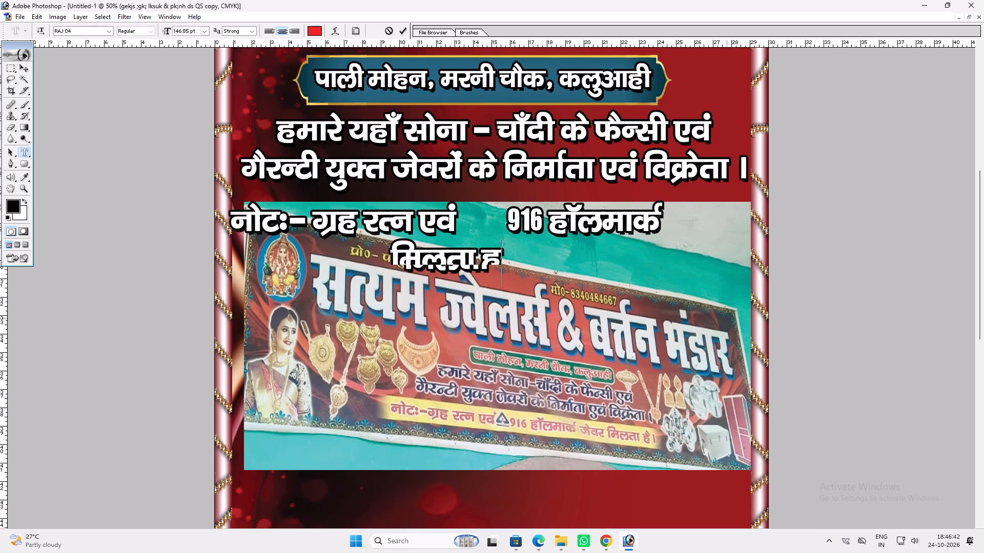
pyautogui.write('S A')
pyautogui.press('Return')
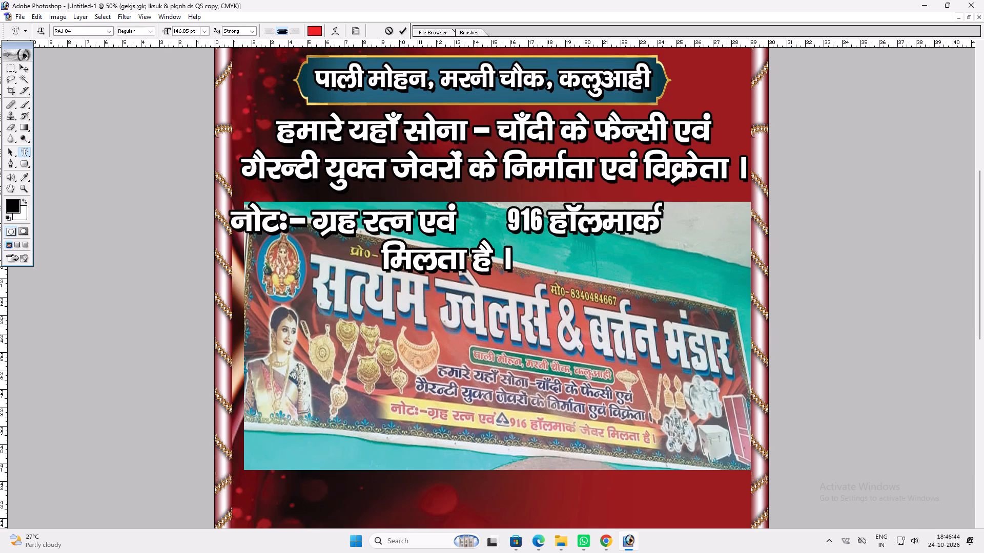
pyautogui.write('vv')
pyautogui.moveTo(604, 274); pyautogui.dragTo(640, 269)
# Copy the woman in the turquoise saree from the Raj Jwelers banner into the new banner.
pyautogui.press('space')
pyautogui.press('space')
pyautogui.press('space')
pyautogui.press('space')
pyautogui.press('space')
pyautogui.press('space')
pyautogui.press('space')
pyautogui.press('space')
pyautogui.press('space')
pyautogui.press('space')
pyautogui.press('space')
pyautogui.press('space')
pyautogui.press('space')
pyautogui.press('space')
pyautogui.press('space')
pyautogui.press('space')
pyautogui.press('space')
pyautogui.press('space')
pyautogui.press('space')
pyautogui.press('space')
pyautogui.moveTo(561, 336); pyautogui.dragTo(554, 134)
pyautogui.moveTo(479, 250); pyautogui.dragTo(503, 71)
pyautogui.moveTo(464, 170); pyautogui.dragTo(470, 173, button='right')
pyautogui.moveTo(492, 182); pyautogui.dragTo(507, 185)
pyautogui.press('f')
pyautogui.write('ff')
pyautogui.click(518, 242)
pyautogui.keyDown('ctrl'); pyautogui.click(970, 279); pyautogui.keyUp('ctrl')
pyautogui.moveTo(969, 279); pyautogui.dragTo(678, 263)
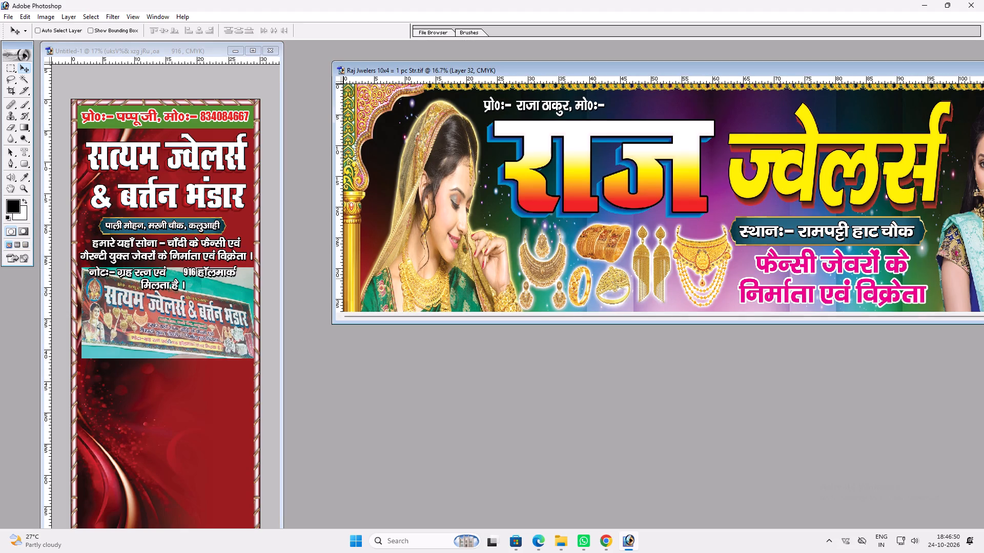
pyautogui.moveTo(678, 263); pyautogui.dragTo(200, 259)
pyautogui.press('v')
pyautogui.click(255, 50)
# Place the woman in the banner's lower-left corner and stack her layer behind the border and signboard photo.
pyautogui.press('v')
pyautogui.moveTo(523, 241); pyautogui.dragTo(493, 308)
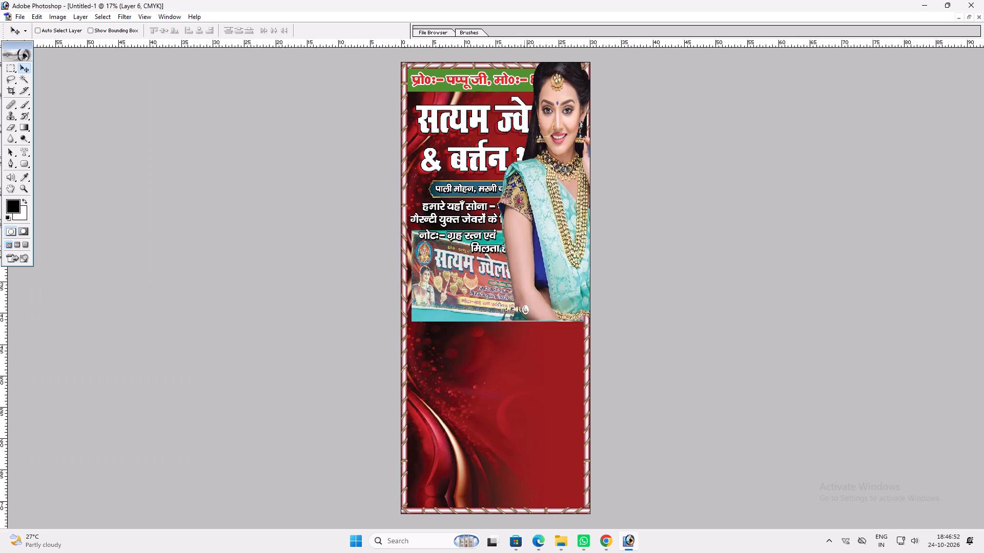
pyautogui.moveTo(493, 308); pyautogui.dragTo(432, 452)
pyautogui.hotkey('ctrl', 'shift', '[')
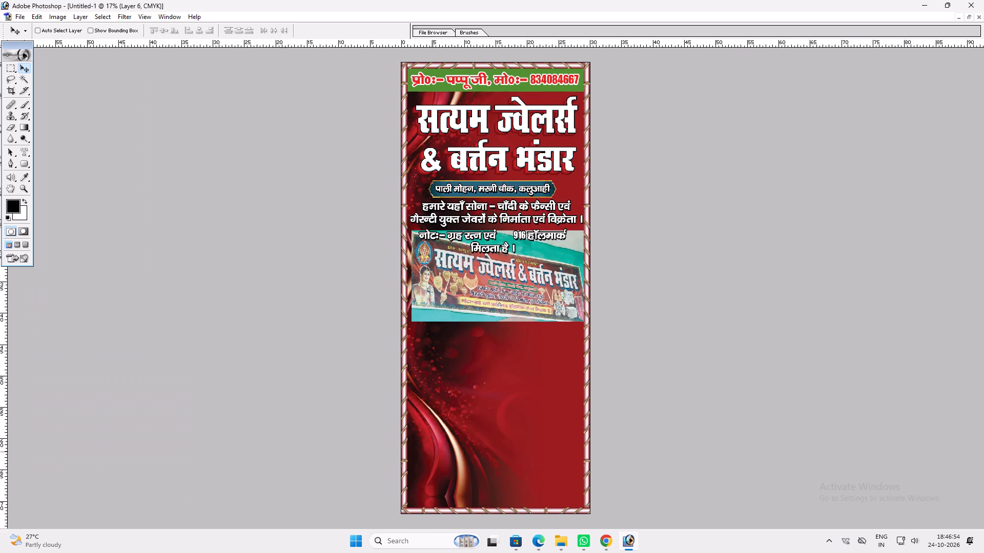
pyautogui.hotkey('ctrl', ']')
pyautogui.hotkey('ctrl', ']')
pyautogui.press('v')
pyautogui.moveTo(448, 448); pyautogui.dragTo(435, 462)
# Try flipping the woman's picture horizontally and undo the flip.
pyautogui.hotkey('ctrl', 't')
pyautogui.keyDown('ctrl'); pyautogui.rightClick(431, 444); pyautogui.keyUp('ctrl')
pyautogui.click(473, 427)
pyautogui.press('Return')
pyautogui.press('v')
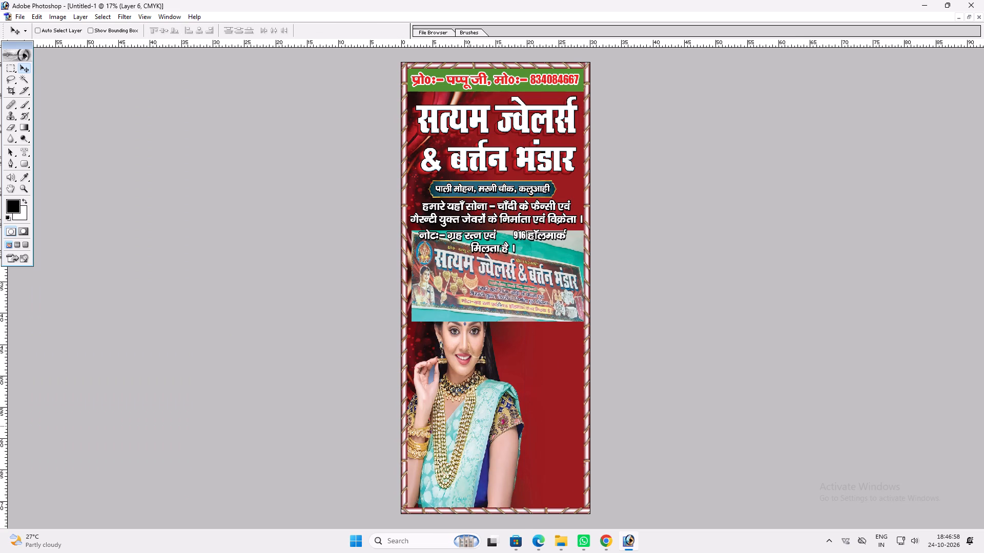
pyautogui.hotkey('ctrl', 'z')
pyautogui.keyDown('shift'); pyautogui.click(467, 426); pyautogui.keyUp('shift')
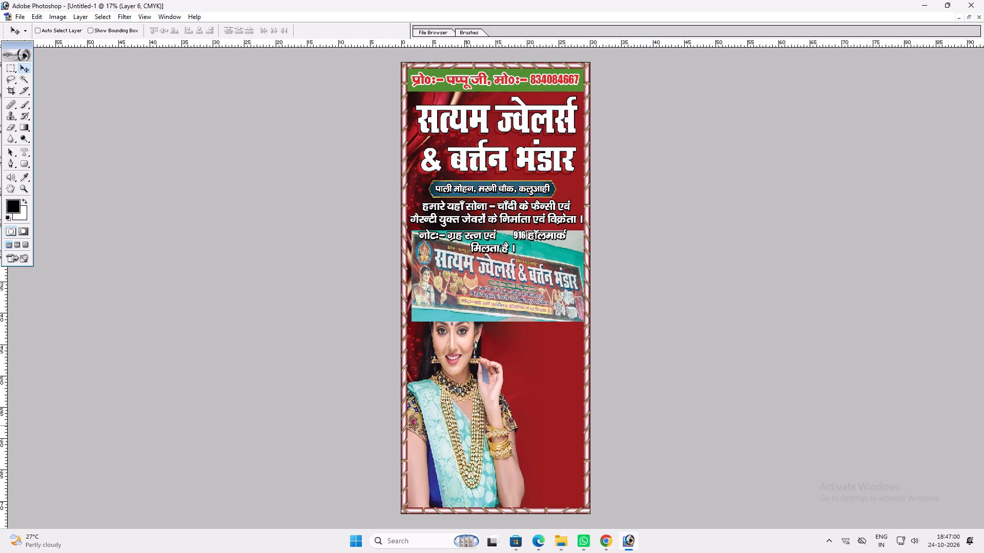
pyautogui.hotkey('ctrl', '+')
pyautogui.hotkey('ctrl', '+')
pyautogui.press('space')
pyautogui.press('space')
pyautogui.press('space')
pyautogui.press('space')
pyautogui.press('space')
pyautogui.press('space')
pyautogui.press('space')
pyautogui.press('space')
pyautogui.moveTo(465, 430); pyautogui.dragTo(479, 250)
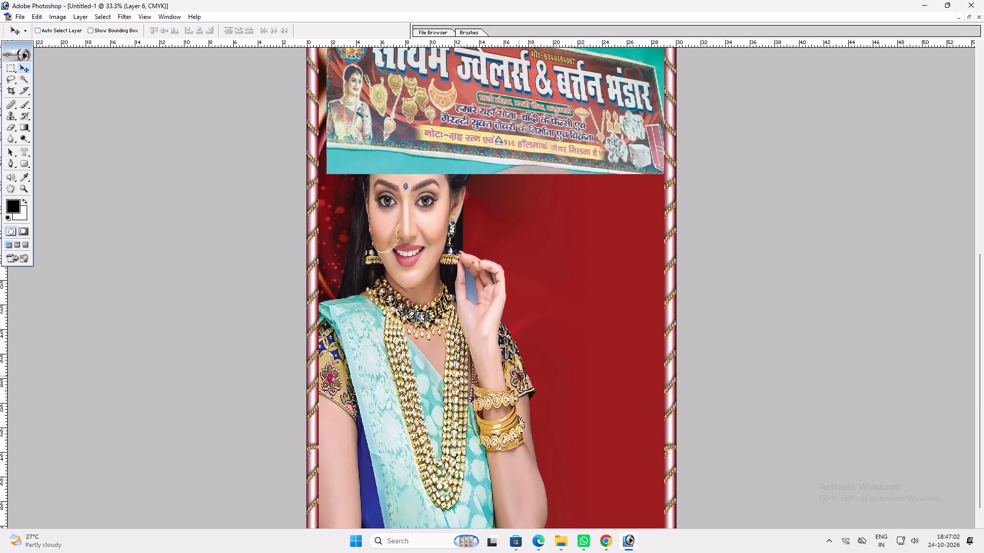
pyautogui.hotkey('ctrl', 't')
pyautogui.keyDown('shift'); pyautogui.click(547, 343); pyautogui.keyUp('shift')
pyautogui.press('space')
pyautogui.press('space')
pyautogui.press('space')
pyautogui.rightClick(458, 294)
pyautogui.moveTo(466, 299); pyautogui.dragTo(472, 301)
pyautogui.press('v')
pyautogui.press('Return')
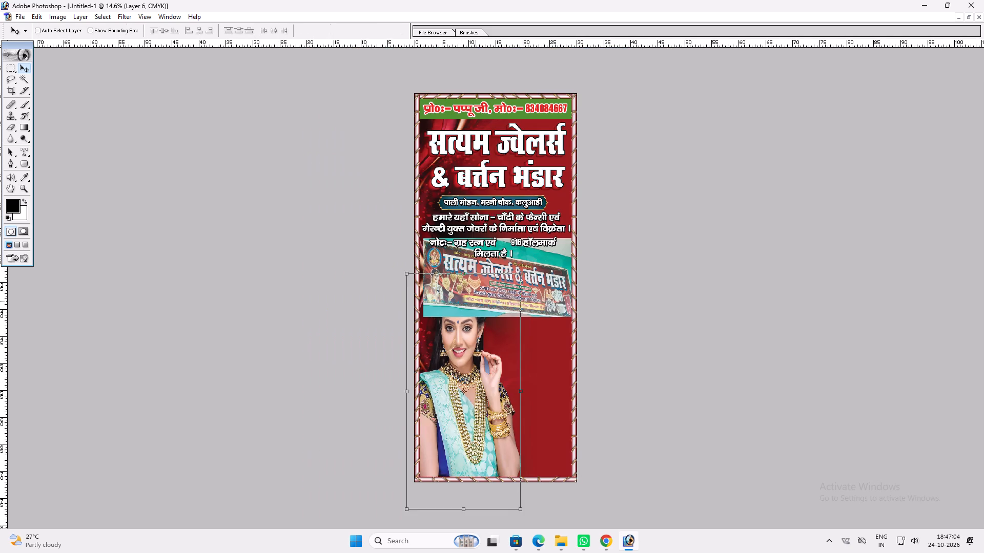
# Move the signboard photo down the banner, clear of the note text, so it overlaps the woman's lower face and torso.
pyautogui.hotkey('ctrl', '+')
pyautogui.hotkey('ctrl', '+')
pyautogui.press('space')
pyautogui.press('space')
pyautogui.press('space')
pyautogui.press('space')
pyautogui.press('space')
pyautogui.moveTo(476, 301); pyautogui.dragTo(478, 258)
pyautogui.keyDown('ctrl'); pyautogui.click(468, 242); pyautogui.keyUp('ctrl')
pyautogui.moveTo(468, 242); pyautogui.dragTo(478, 293)
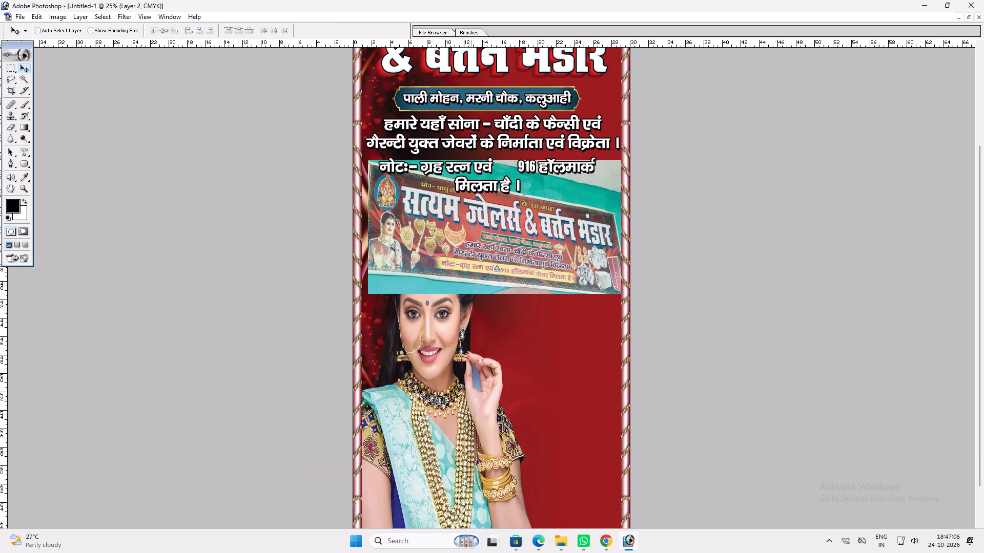
pyautogui.moveTo(478, 293); pyautogui.dragTo(479, 386)
pyautogui.press('space')
pyautogui.press('space')
pyautogui.press('space')
pyautogui.press('space')
pyautogui.press('space')
pyautogui.press('space')
pyautogui.press('space')
pyautogui.moveTo(477, 378); pyautogui.dragTo(471, 215)
pyautogui.moveTo(488, 274); pyautogui.dragTo(464, 282)
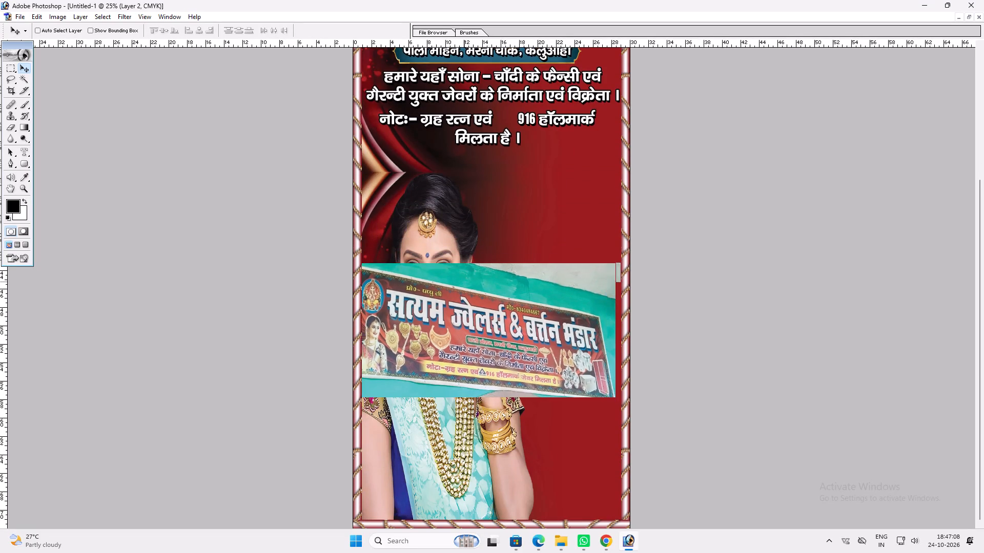
pyautogui.moveTo(464, 282); pyautogui.dragTo(486, 332)
pyautogui.press('space')
pyautogui.press('space')
pyautogui.press('space')
pyautogui.press('space')
pyautogui.press('space')
pyautogui.press('space')
pyautogui.press('space')
pyautogui.press('space')
pyautogui.press('space')
pyautogui.press('space')
pyautogui.press('space')
pyautogui.press('space')
pyautogui.press('space')
pyautogui.press('space')
pyautogui.press('space')
pyautogui.press('space')
pyautogui.press('space')
pyautogui.press('space')
pyautogui.press('space')
pyautogui.press('space')
pyautogui.moveTo(468, 208); pyautogui.dragTo(476, 316)
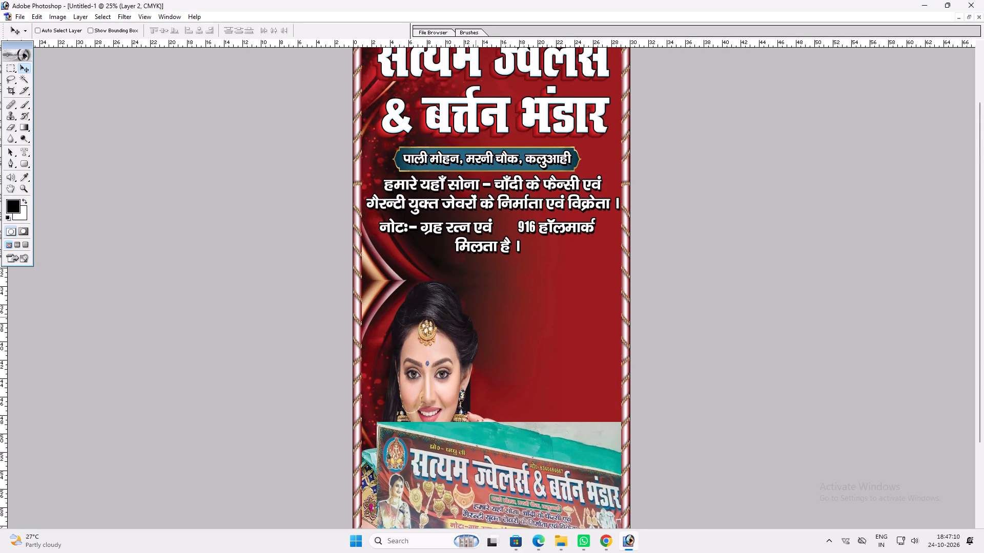
pyautogui.moveTo(443, 290); pyautogui.dragTo(458, 361)
# Copy a full-width strip of the Background around the note and paste it as a new layer raised behind the note text.
pyautogui.press('m')
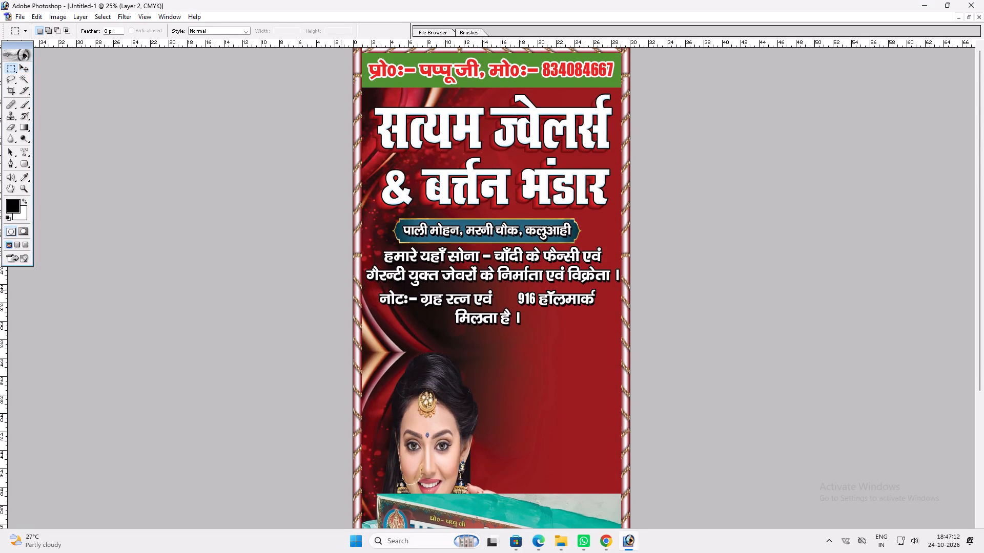
pyautogui.moveTo(339, 289); pyautogui.dragTo(647, 341)
pyautogui.press('v')
pyautogui.rightClick(541, 354)
pyautogui.click(576, 374)
pyautogui.hotkey('ctrl', 'c')
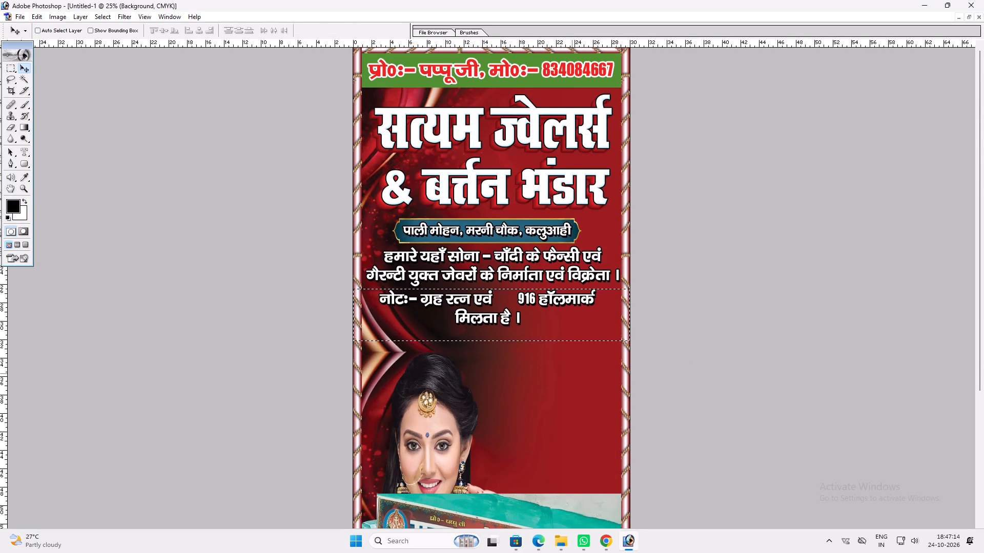
pyautogui.hotkey('ctrl', 'v')
pyautogui.hotkey('ctrl', ']')
pyautogui.hotkey('ctrl', ']')
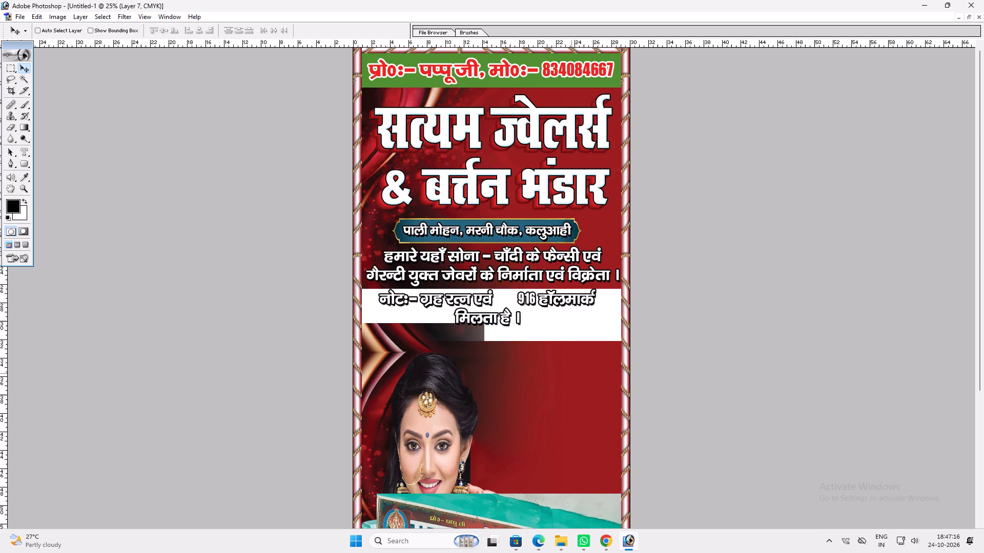
# Rebreak the note text so "916 हॉलमार्क मिलता है ।" forms its second line.
pyautogui.hotkey('ctrl', '+')
pyautogui.press('space')
pyautogui.press('space')
pyautogui.press('space')
pyautogui.press('space')
pyautogui.press('space')
pyautogui.press('space')
pyautogui.press('t')
pyautogui.click(525, 302)
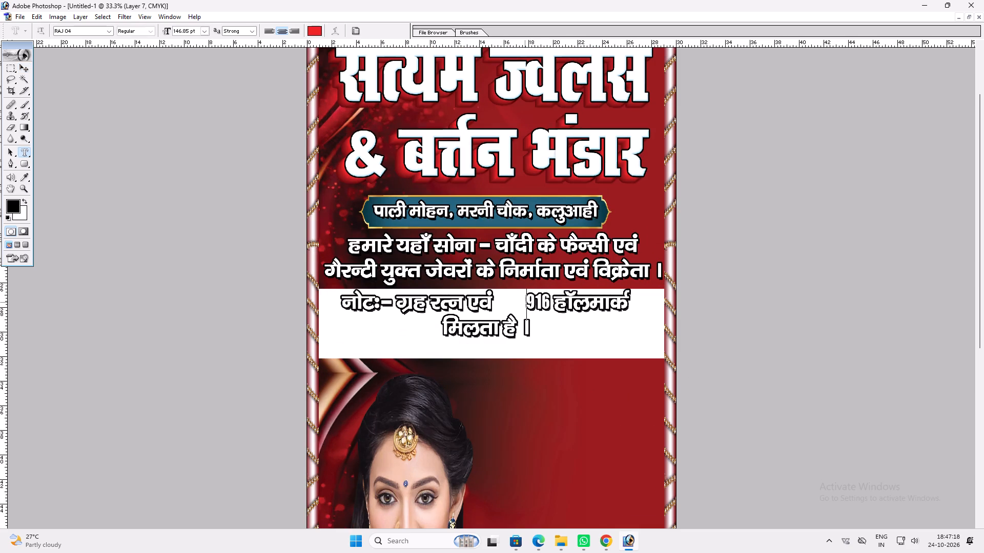
pyautogui.press('Return')
pyautogui.press('Down')
pyautogui.press('Home')
pyautogui.press('BackSpace')
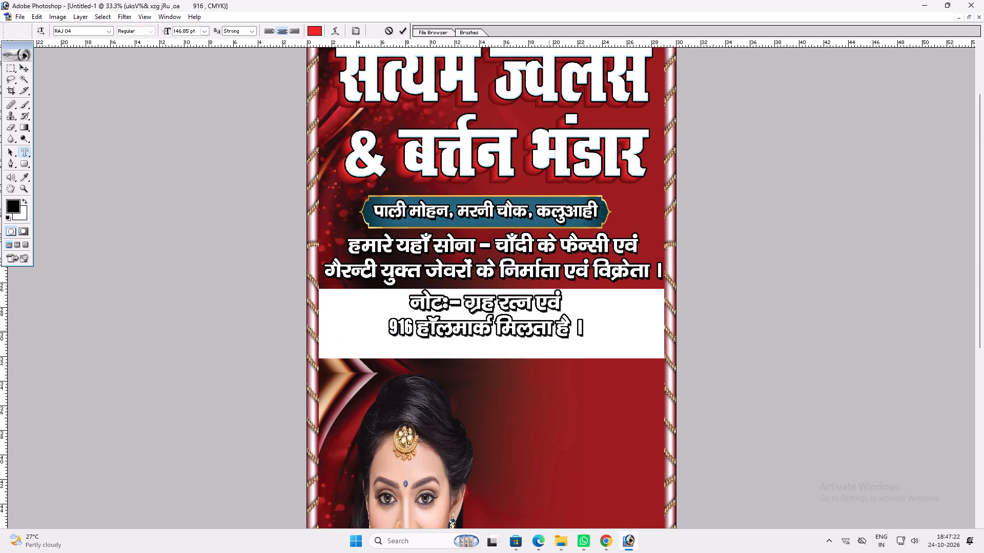
pyautogui.press('Return')
# Enlarge the two-line note text to about 178 pt.
pyautogui.hotkey('ctrl', 't')
pyautogui.keyDown('shift'); pyautogui.moveTo(585, 334); pyautogui.dragTo(627, 337); pyautogui.keyUp('shift')
pyautogui.keyDown('shift'); pyautogui.moveTo(627, 321); pyautogui.dragTo(647, 323); pyautogui.keyUp('shift')
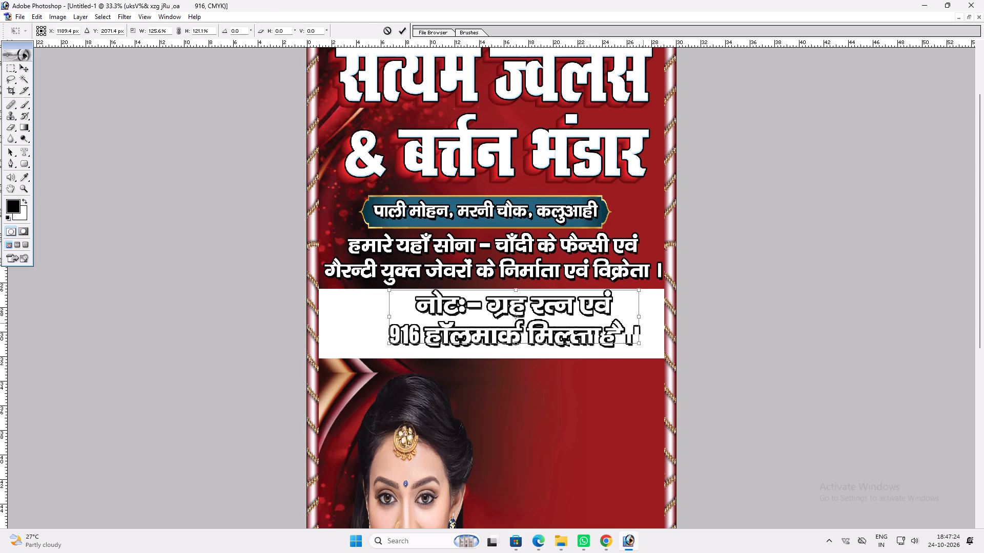
pyautogui.keyDown('shift'); pyautogui.moveTo(647, 323); pyautogui.dragTo(649, 323); pyautogui.keyUp('shift')
pyautogui.hotkey('shift', 'Return')
# Left-align the note text and position it against the right end of the white strip, leaving space on its left.
pyautogui.press('v')
pyautogui.press('t')
pyautogui.click(268, 31)
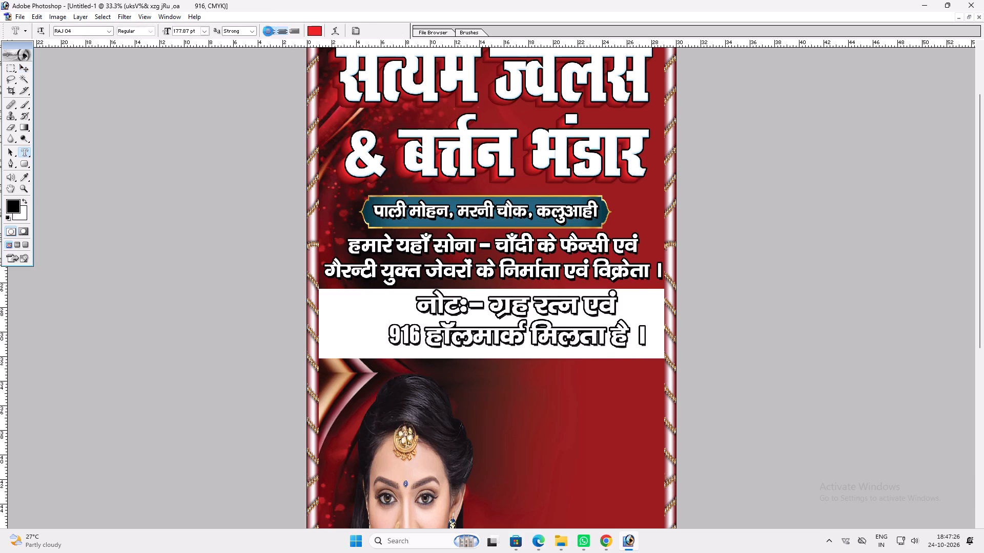
pyautogui.press('v')
pyautogui.moveTo(551, 309); pyautogui.dragTo(437, 311)
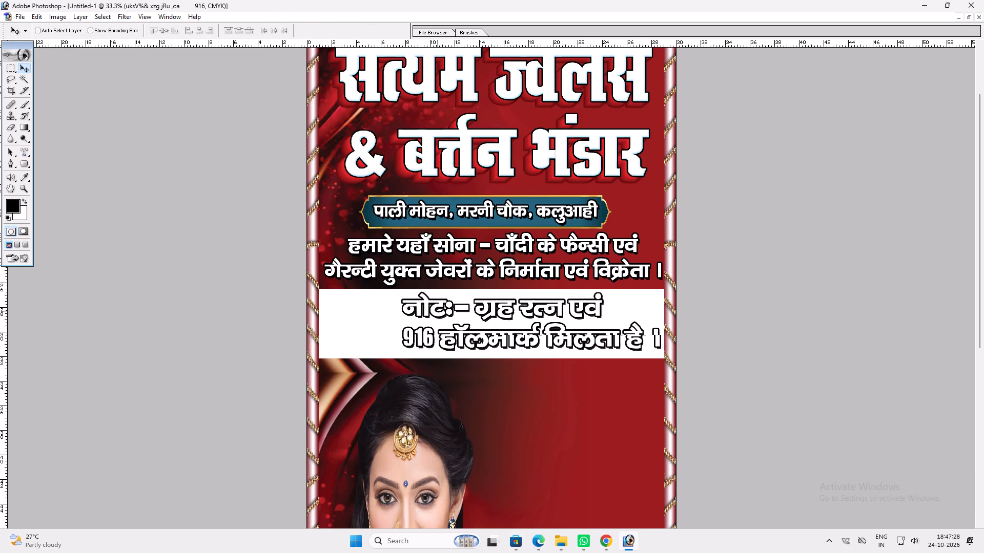
pyautogui.moveTo(437, 311); pyautogui.dragTo(436, 311)
pyautogui.hotkey('ctrl', 't')
pyautogui.press('Return')
pyautogui.press('v')
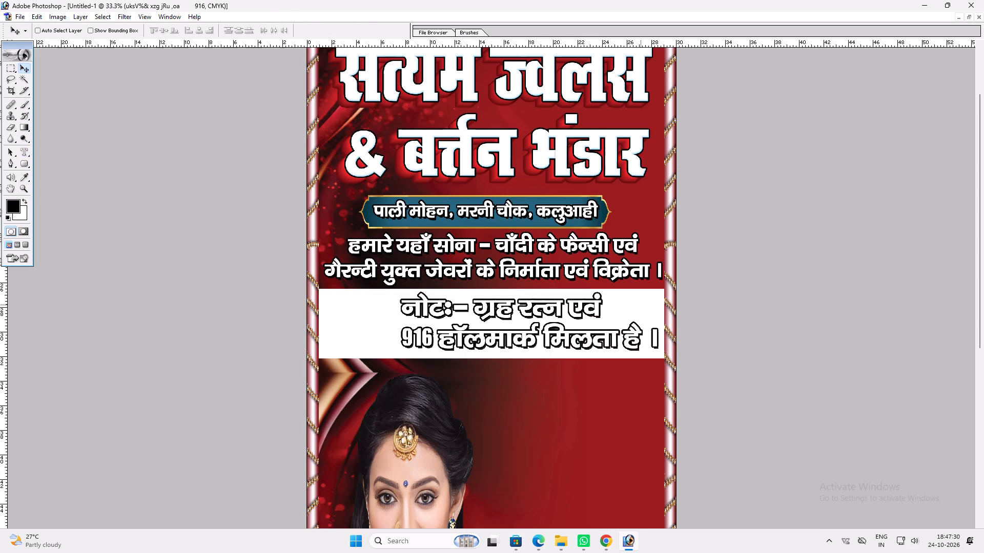
# Apply a yellow Color Overlay to the strip behind the note.
pyautogui.keyDown('ctrl'); pyautogui.click(641, 305); pyautogui.keyUp('ctrl')
pyautogui.hotkey('alt', 'l')
pyautogui.hotkey('alt', 'y')
pyautogui.press('n')
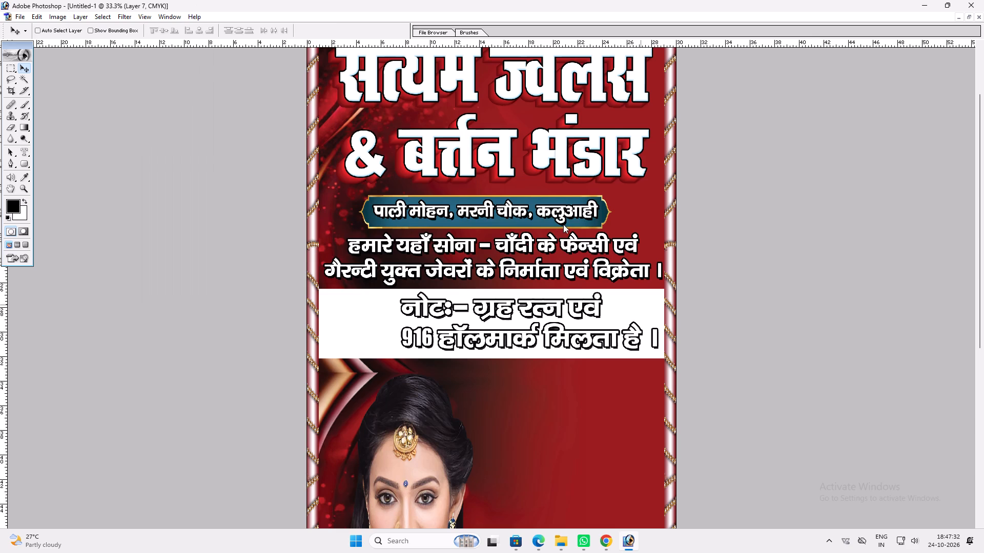
pyautogui.click(555, 233)
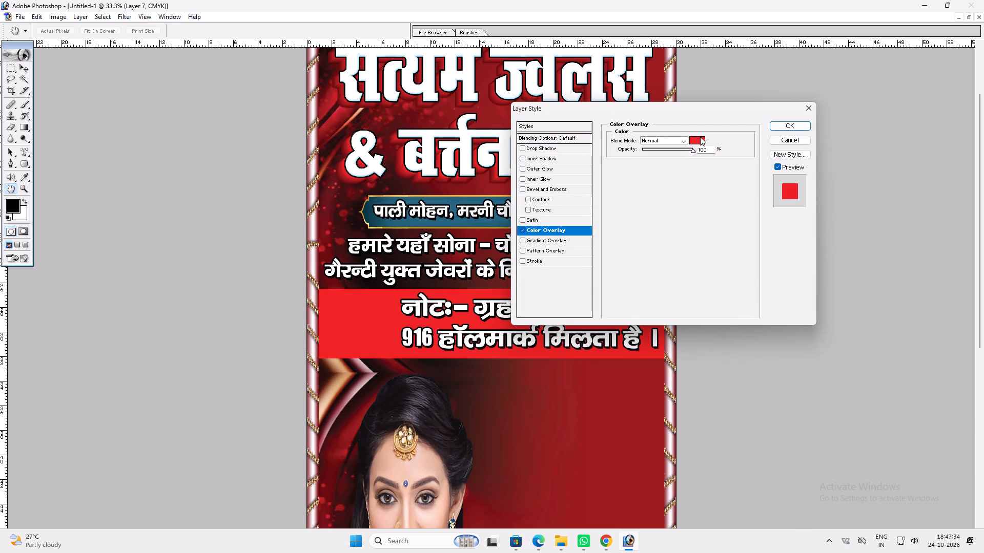
pyautogui.click(700, 137)
pyautogui.press('Tab')
pyautogui.press('0')
pyautogui.press('Return')
pyautogui.press('Return')
pyautogui.press('v')
pyautogui.press('Return')
pyautogui.press('v')
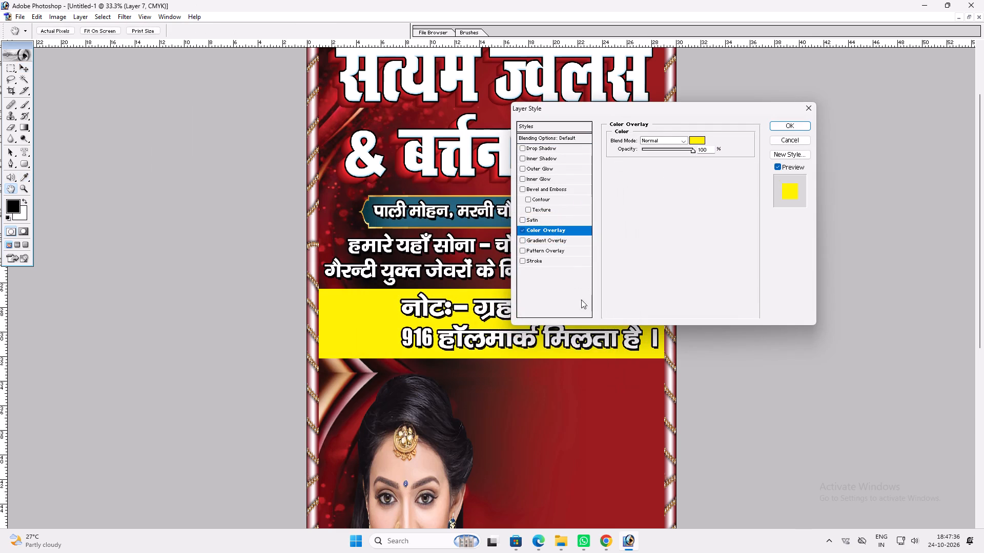
pyautogui.click(803, 128)
pyautogui.press('v')
# Change the note text's Color Overlay to red with 100% magenta and 100% yellow.
pyautogui.keyDown('ctrl'); pyautogui.click(596, 309); pyautogui.keyUp('ctrl')
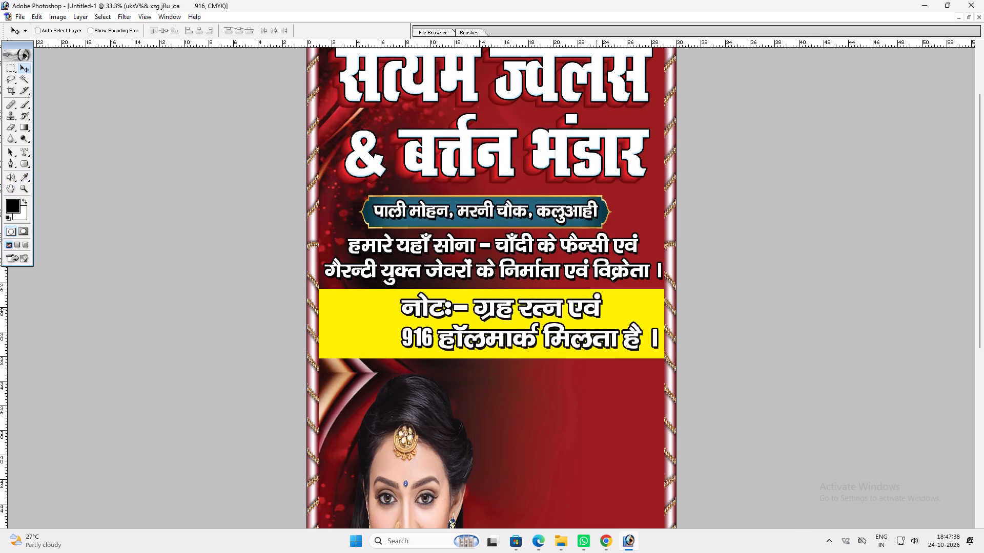
pyautogui.hotkey('alt', 'l')
pyautogui.hotkey('alt', 'y')
pyautogui.press('n')
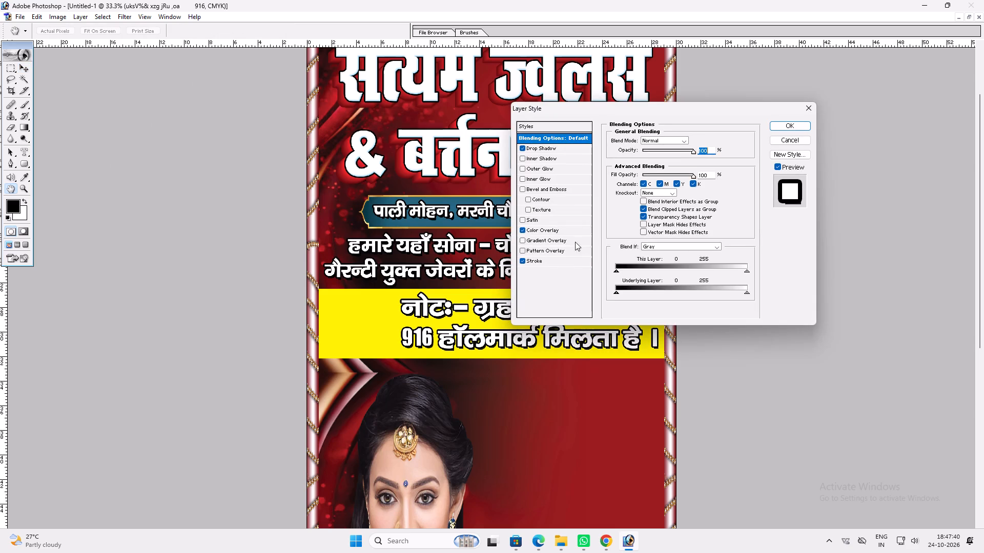
pyautogui.click(563, 233)
pyautogui.click(697, 141)
pyautogui.press('Tab')
pyautogui.write('100')
pyautogui.press('Tab')
pyautogui.write('100')
pyautogui.press('Return')
# Give the note text a thicker white stroke and turn off its drop shadow.
pyautogui.click(538, 261)
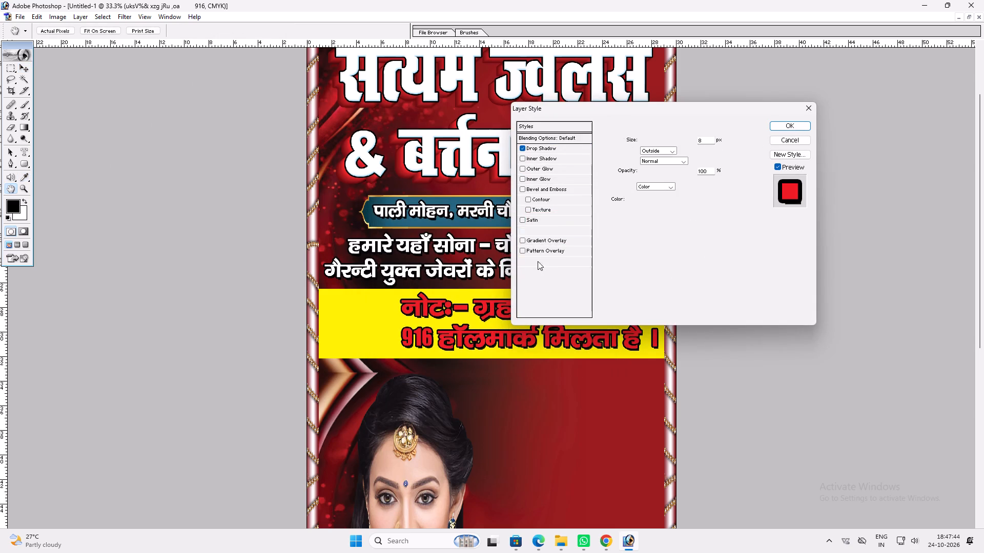
pyautogui.click(633, 198)
pyautogui.moveTo(453, 242); pyautogui.dragTo(336, 108)
pyautogui.press('Return')
pyautogui.scroll(2, 655, 232)
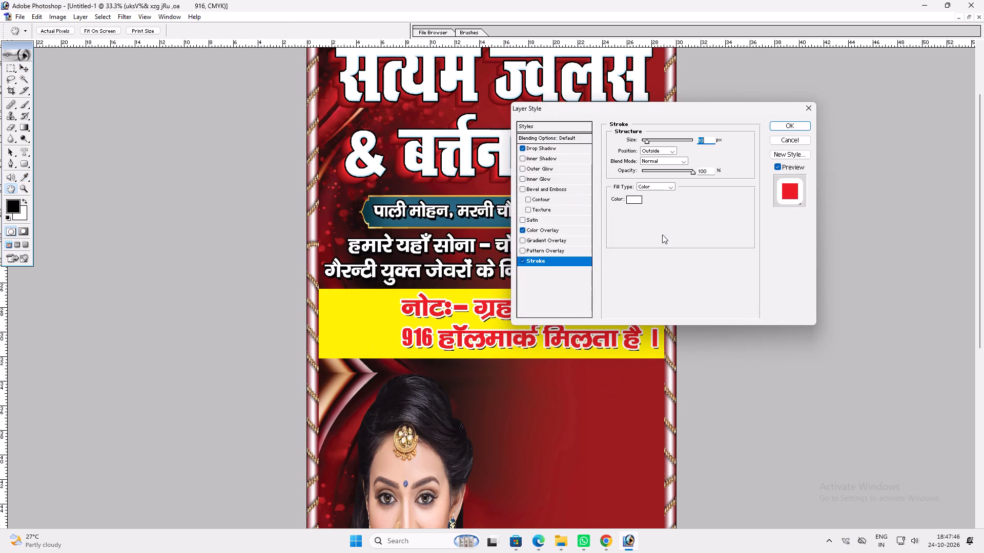
pyautogui.scroll(2, 669, 238)
pyautogui.click(521, 147)
pyautogui.press('Return')
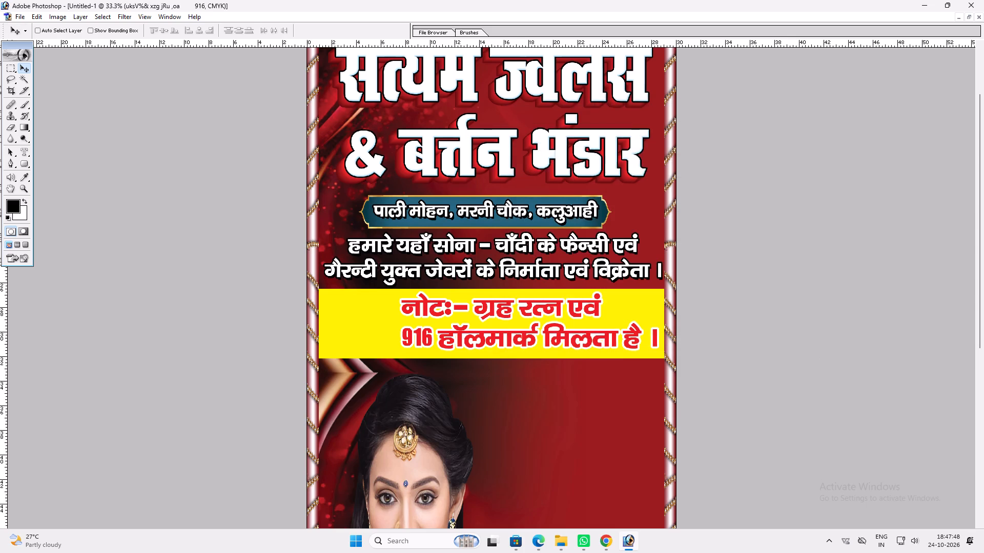
# Copy the oval hallmark logo from the Raj Jwelers banner into the new banner.
pyautogui.press('f')
pyautogui.press('f')
pyautogui.press('f')
pyautogui.click(616, 276)
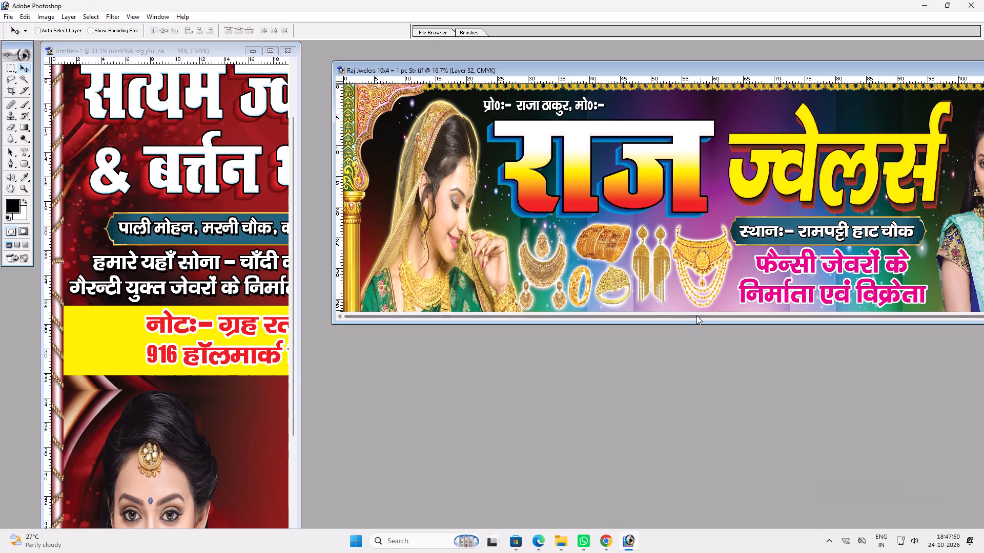
pyautogui.moveTo(687, 321); pyautogui.dragTo(717, 455)
pyautogui.press('v')
pyautogui.keyDown('ctrl'); pyautogui.click(526, 393); pyautogui.keyUp('ctrl')
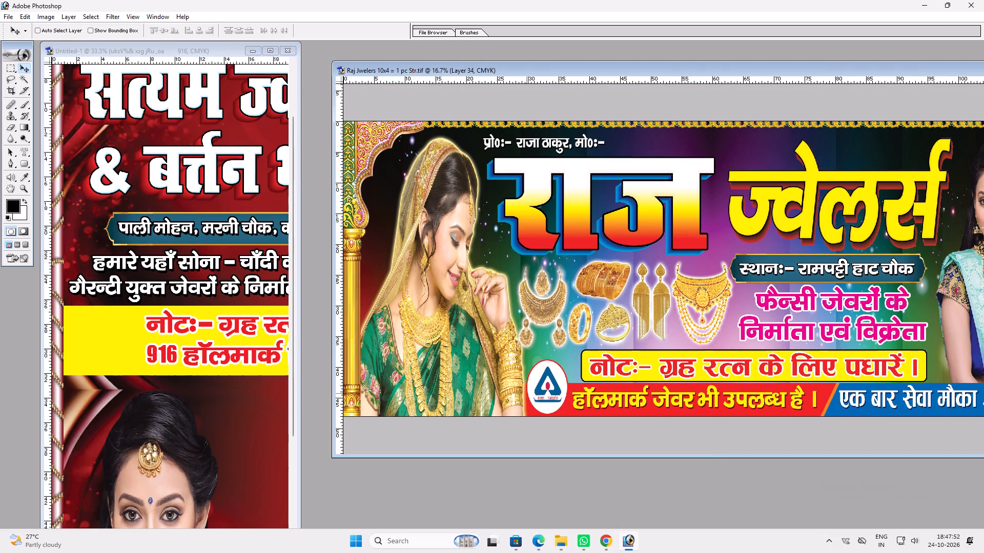
pyautogui.keyDown('ctrl'); pyautogui.click(534, 390); pyautogui.keyUp('ctrl')
pyautogui.moveTo(534, 389); pyautogui.dragTo(559, 392)
pyautogui.moveTo(552, 379); pyautogui.dragTo(562, 380)
pyautogui.hotkey('ctrl', 'z')
pyautogui.keyDown('ctrl'); pyautogui.keyDown('shift'); pyautogui.click(556, 384); pyautogui.keyUp('shift'); pyautogui.keyUp('ctrl')
pyautogui.moveTo(556, 384); pyautogui.dragTo(555, 385)
pyautogui.moveTo(555, 385); pyautogui.dragTo(227, 319)
pyautogui.moveTo(565, 394); pyautogui.dragTo(240, 349)
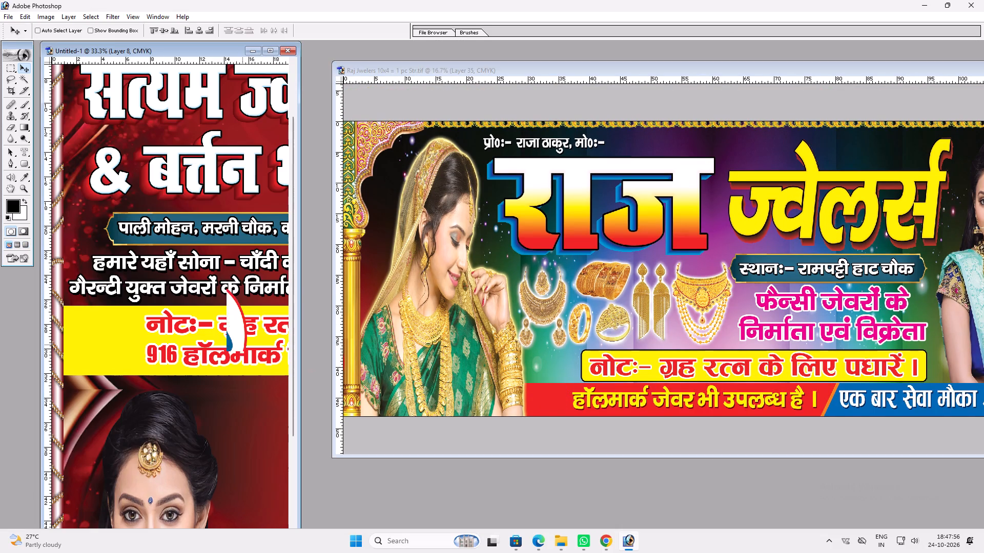
# Place the hallmark logo at the left end of the yellow strip and scale it down to a circle beside the note.
pyautogui.moveTo(248, 341); pyautogui.dragTo(150, 343)
pyautogui.hotkey('ctrl', 't')
pyautogui.keyDown('shift'); pyautogui.moveTo(127, 287); pyautogui.dragTo(128, 302); pyautogui.keyUp('shift')
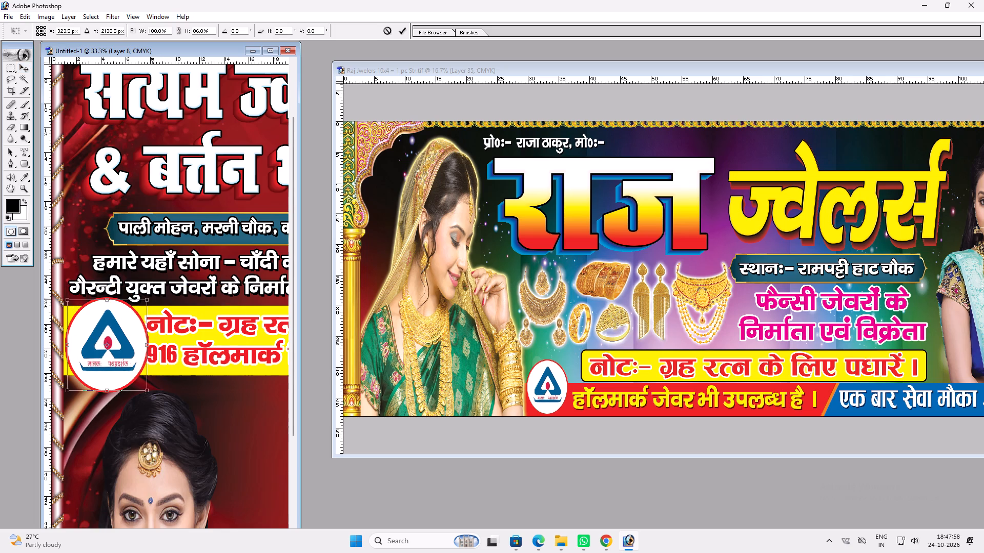
pyautogui.keyDown('alt'); pyautogui.keyDown('shift'); pyautogui.moveTo(146, 299); pyautogui.dragTo(140, 304); pyautogui.keyUp('shift'); pyautogui.keyUp('alt')
pyautogui.press('Return')
pyautogui.press('v')
pyautogui.click(136, 310)
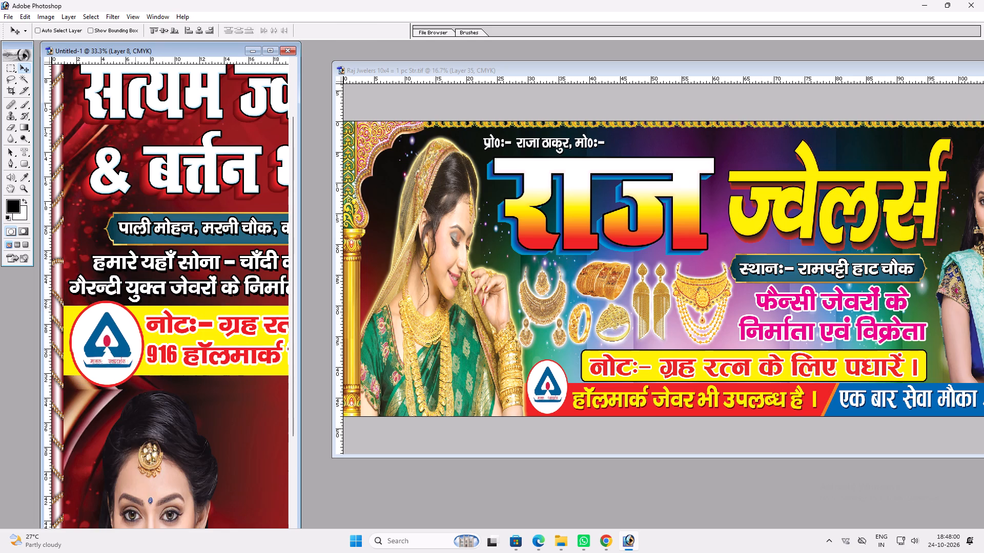
pyautogui.hotkey('ctrl', 't')
pyautogui.keyDown('ctrl'); pyautogui.click(115, 300); pyautogui.keyUp('ctrl')
pyautogui.press('Return')
pyautogui.press('v')
pyautogui.click(134, 317)
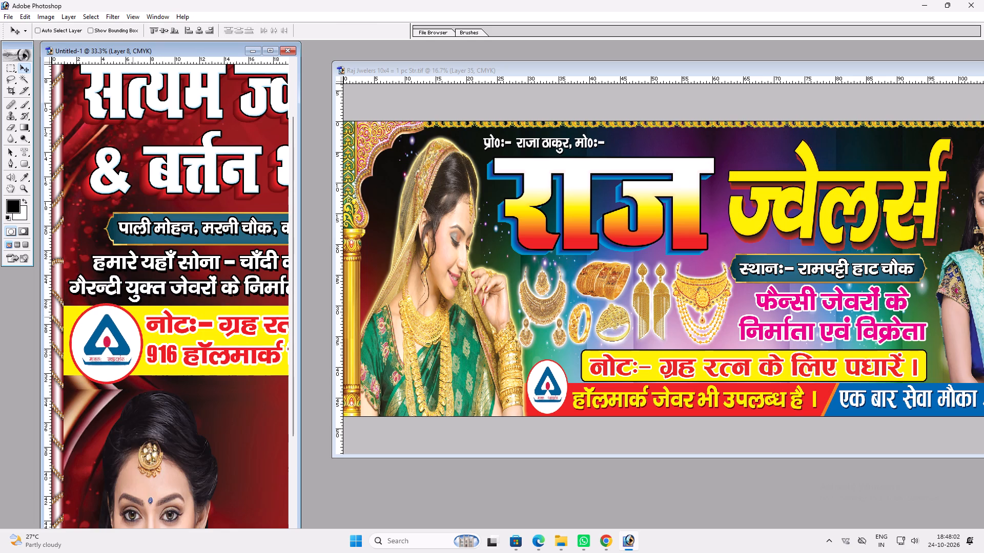
pyautogui.press('v')
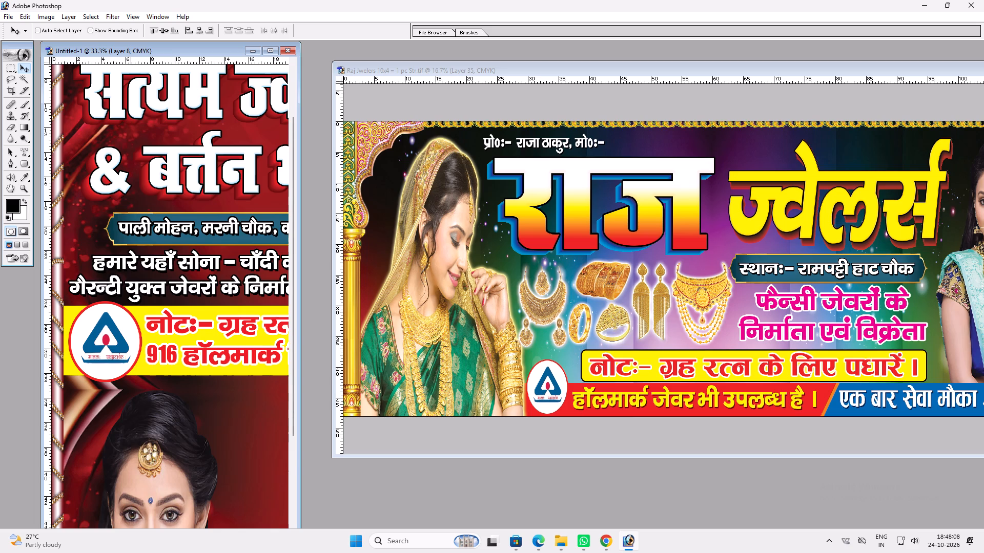
# Maximize the new banner and examine the layout of the yellow note strip, woman and signboard photo.
pyautogui.click(274, 49)
pyautogui.press('space')
pyautogui.press('space')
pyautogui.press('space')
pyautogui.press('space')
pyautogui.press('space')
pyautogui.press('space')
pyautogui.press('space')
pyautogui.press('space')
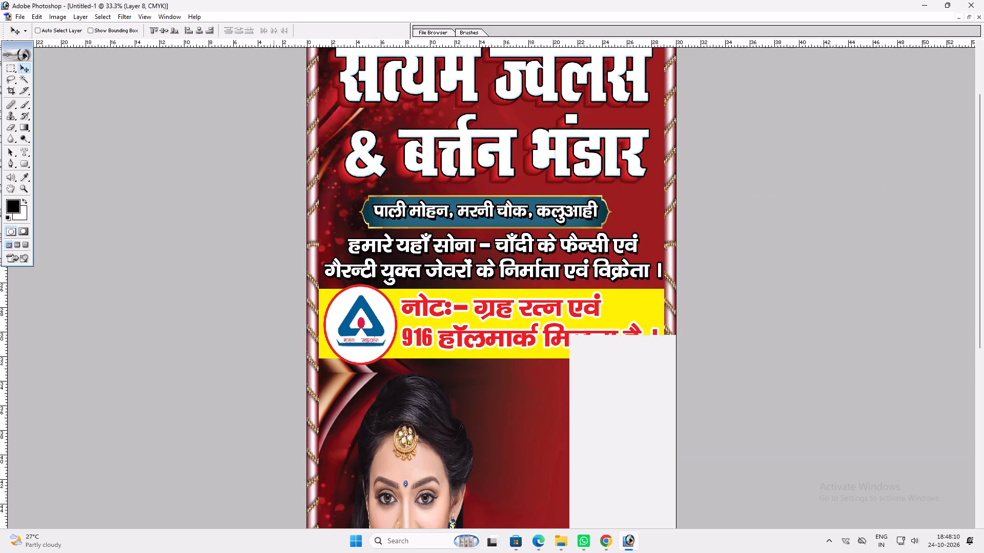
pyautogui.rightClick(516, 238)
pyautogui.moveTo(536, 242); pyautogui.dragTo(540, 243)
pyautogui.press('v')
pyautogui.hotkey('ctrl', '+')
pyautogui.hotkey('ctrl', 'space')
pyautogui.moveTo(522, 298); pyautogui.dragTo(507, 246)
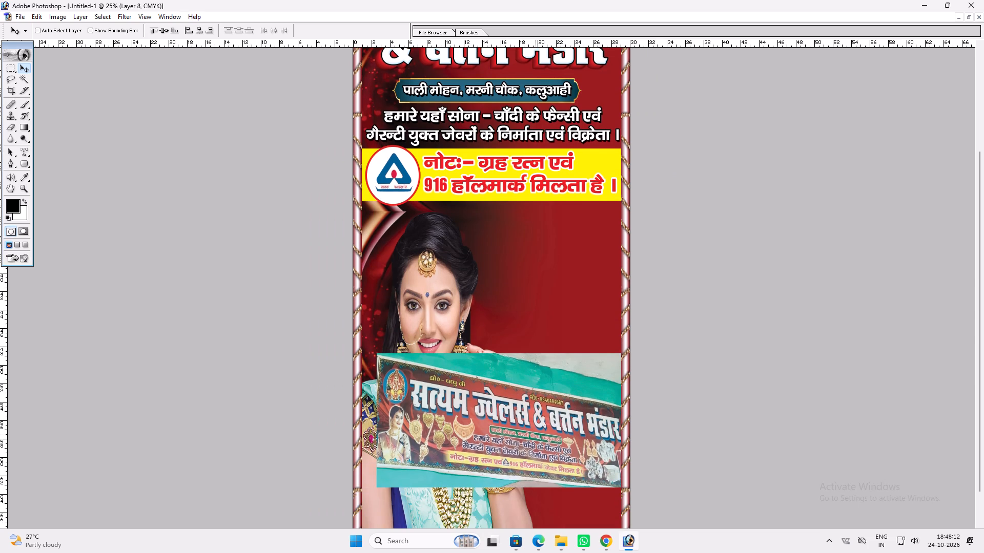
# Bring up the open File Explorer windows.
pyautogui.click(566, 532)
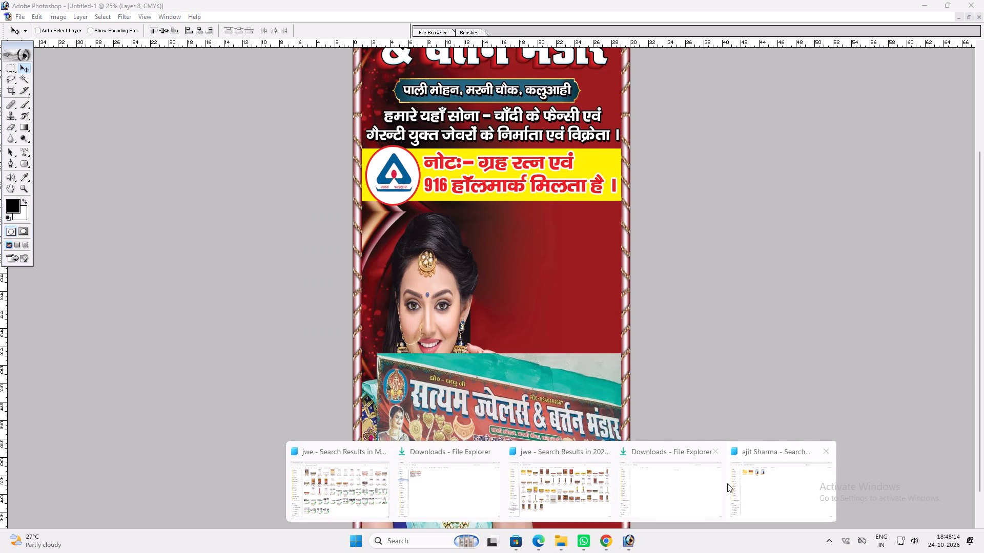
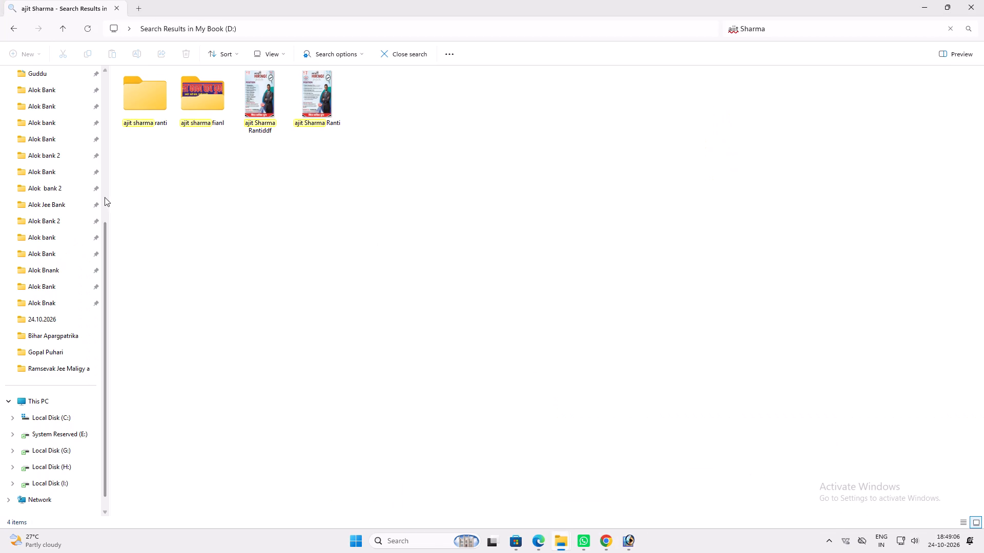
# Open the Raj Jewellers PNG picture from the Downloads folder in Photoshop and maximize it.
pyautogui.scroll(11, 0, 166)
pyautogui.click(35, 176)
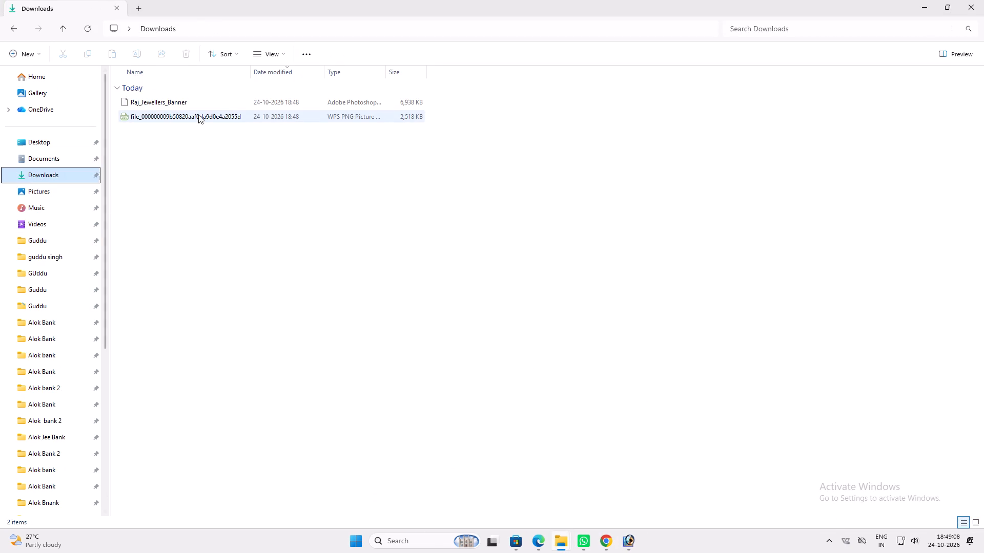
pyautogui.click(281, 55)
pyautogui.click(291, 97)
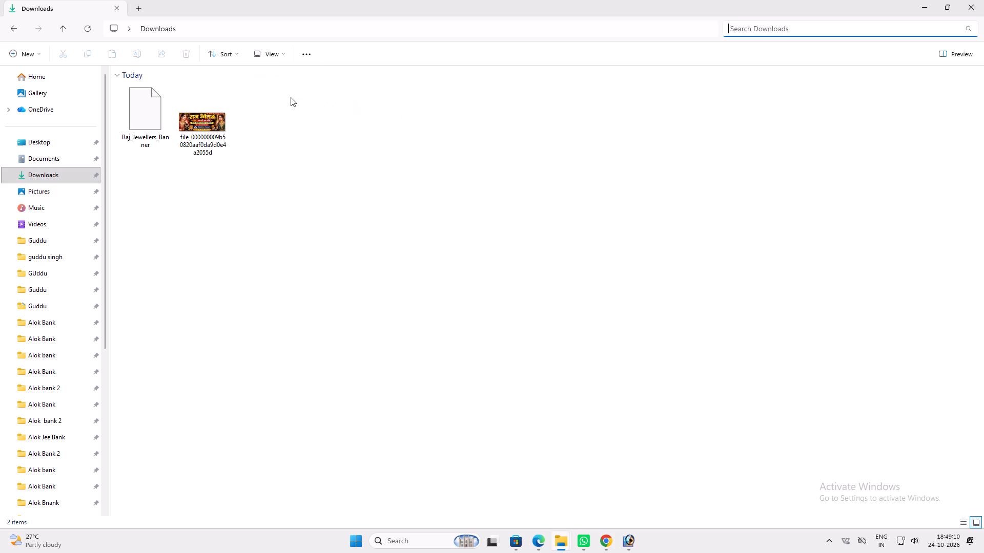
pyautogui.moveTo(189, 120); pyautogui.dragTo(619, 549)
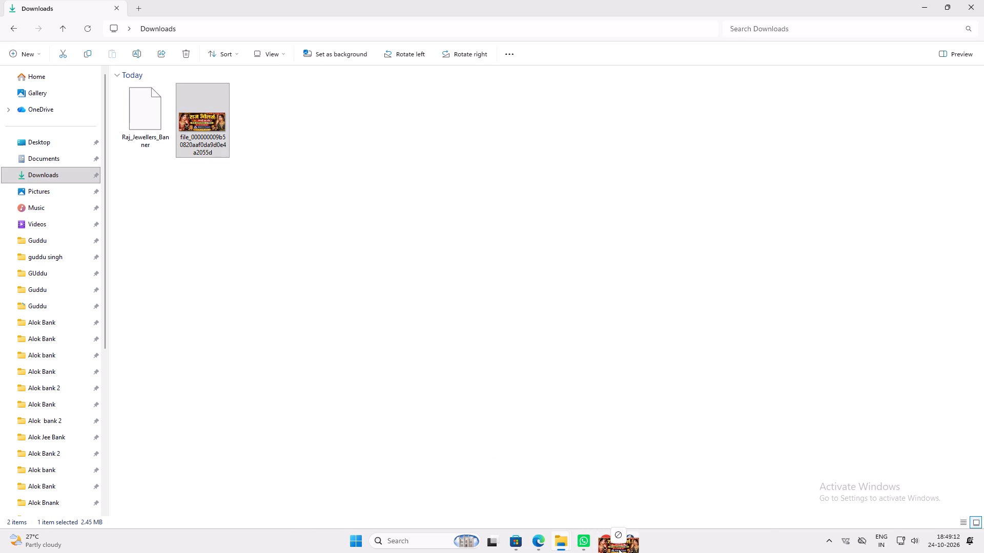
pyautogui.moveTo(619, 549); pyautogui.dragTo(618, 270)
pyautogui.doubleClick(456, 73)
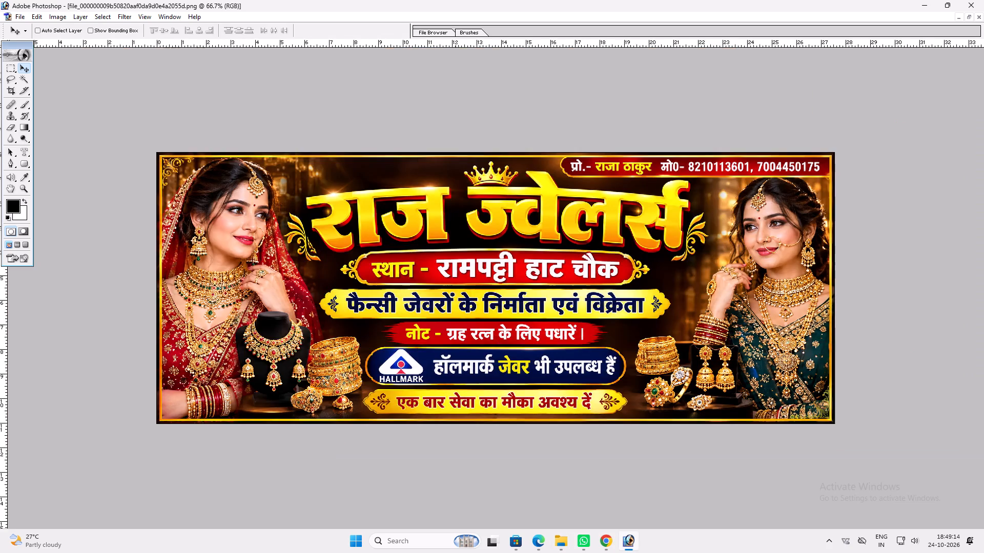
# Convert the Raj Jewellers picture to CMYK colour mode.
pyautogui.hotkey('ctrl', '0')
pyautogui.hotkey('alt', 'i')
pyautogui.hotkey('alt', 'm')
pyautogui.hotkey('alt', 'c')
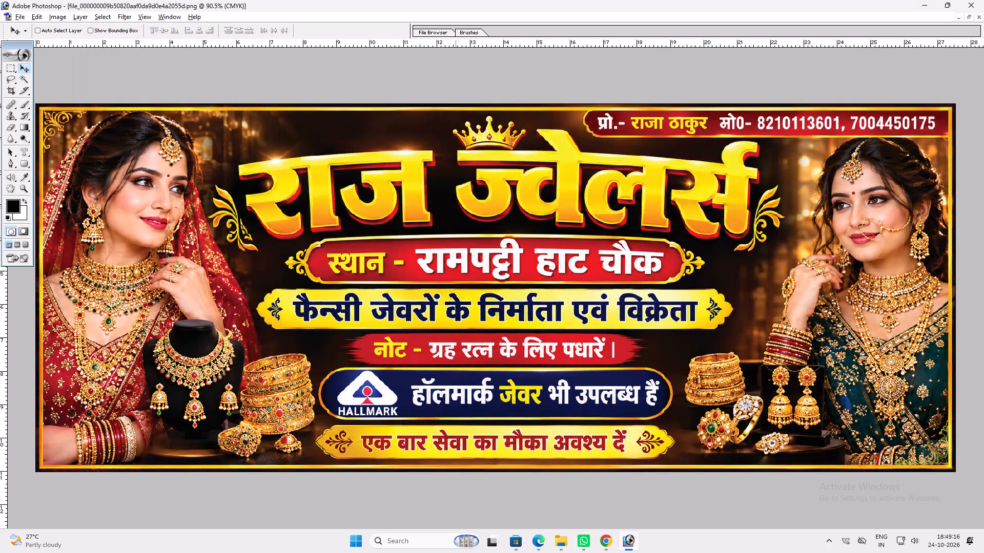
# Resize the Raj Jewellers picture to 120 inches wide by 48 inches high without constrained proportions.
pyautogui.hotkey('alt', 'i')
pyautogui.hotkey('alt', 'i')
pyautogui.press('Tab')
pyautogui.press('Tab')
pyautogui.press('Tab')
pyautogui.press('Tab')
pyautogui.write('140')
pyautogui.press('Tab')
pyautogui.press('Tab')
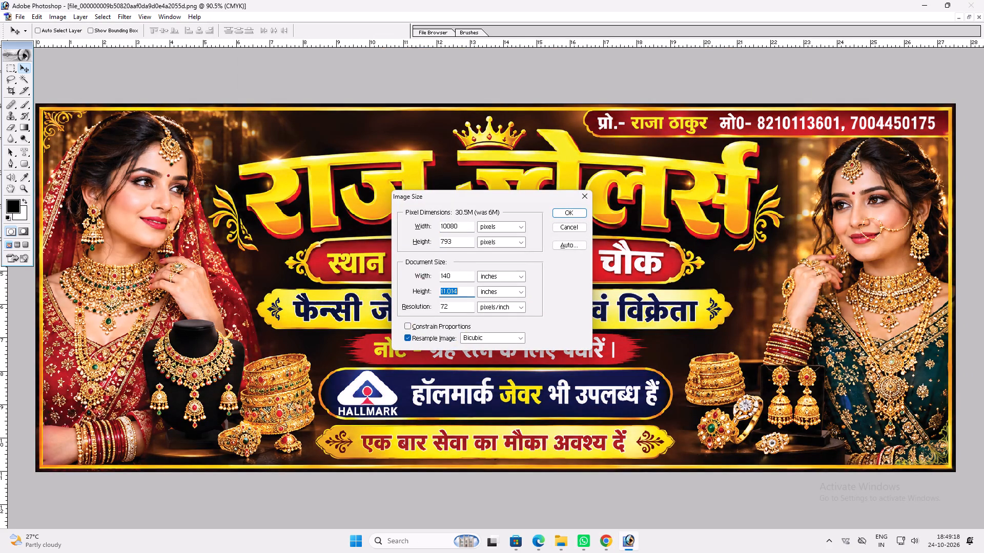
pyautogui.hotkey('shift', 'Tab')
pyautogui.hotkey('shift', 'Tab')
pyautogui.write('120')
pyautogui.press('Tab')
pyautogui.press('Tab')
pyautogui.write('48')
pyautogui.press('Tab')
pyautogui.press('Tab')
pyautogui.press('Return')
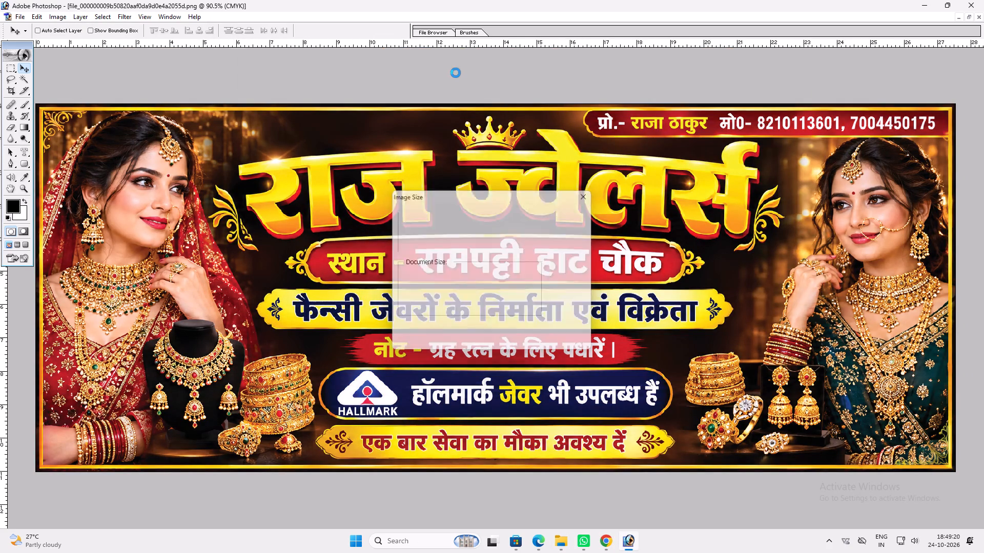
# Increase the picture's contrast with Levels by moving the black and white input limits inward.
pyautogui.press('space')
pyautogui.press('space')
pyautogui.rightClick(335, 161)
pyautogui.moveTo(359, 165); pyautogui.dragTo(364, 165)
pyautogui.scroll(1, 366, 166)
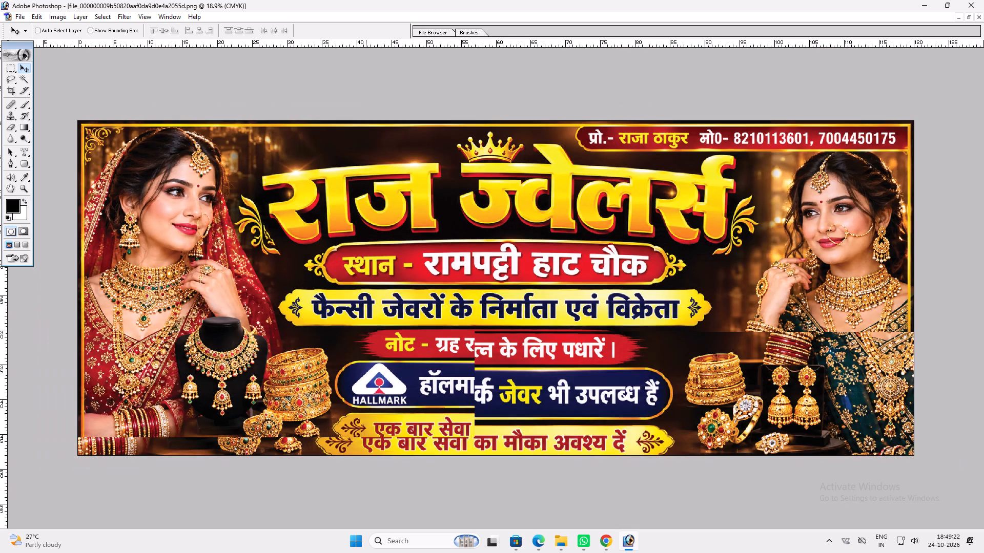
pyautogui.hotkey('ctrl', 'l')
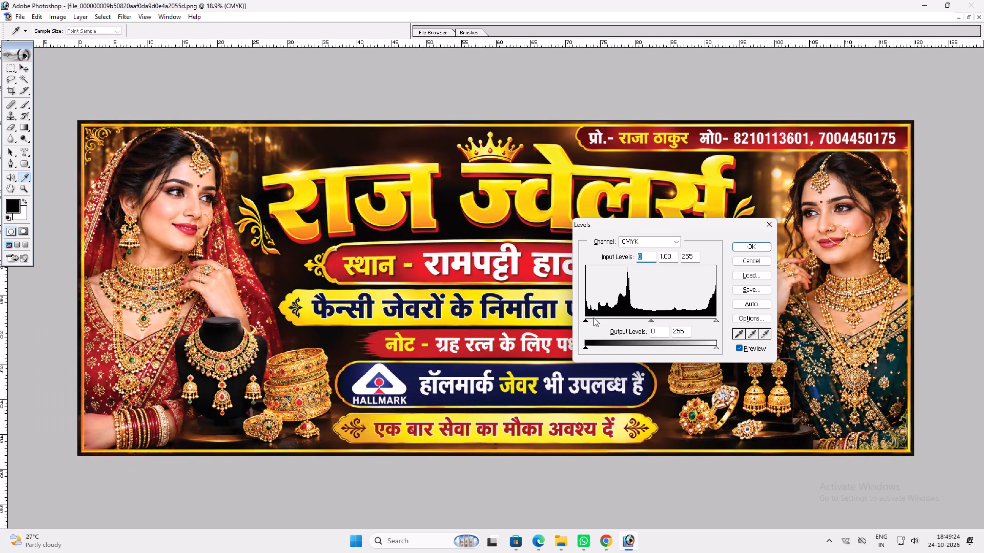
pyautogui.moveTo(593, 323); pyautogui.dragTo(600, 322)
pyautogui.click(598, 318)
pyautogui.click(599, 321)
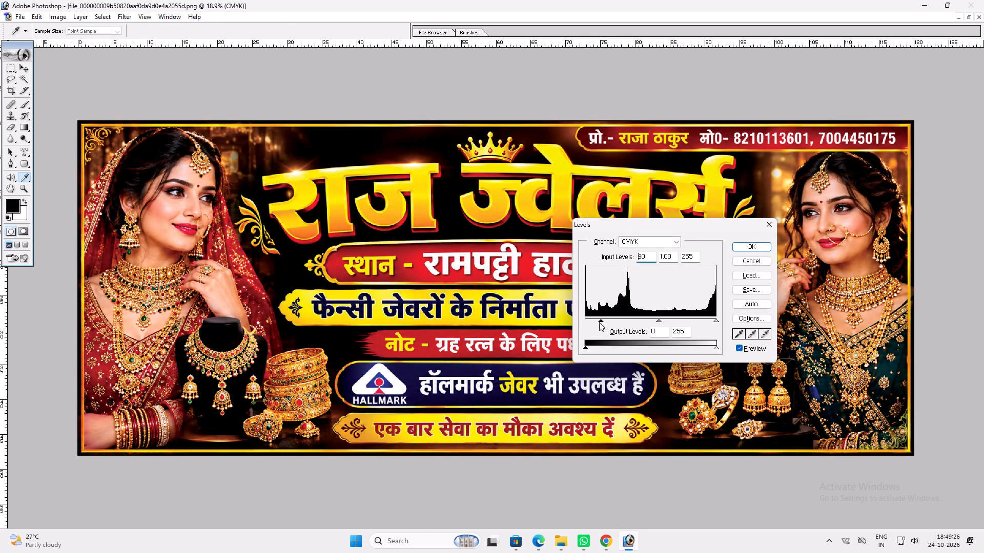
pyautogui.moveTo(710, 322); pyautogui.dragTo(703, 320)
pyautogui.press('Return')
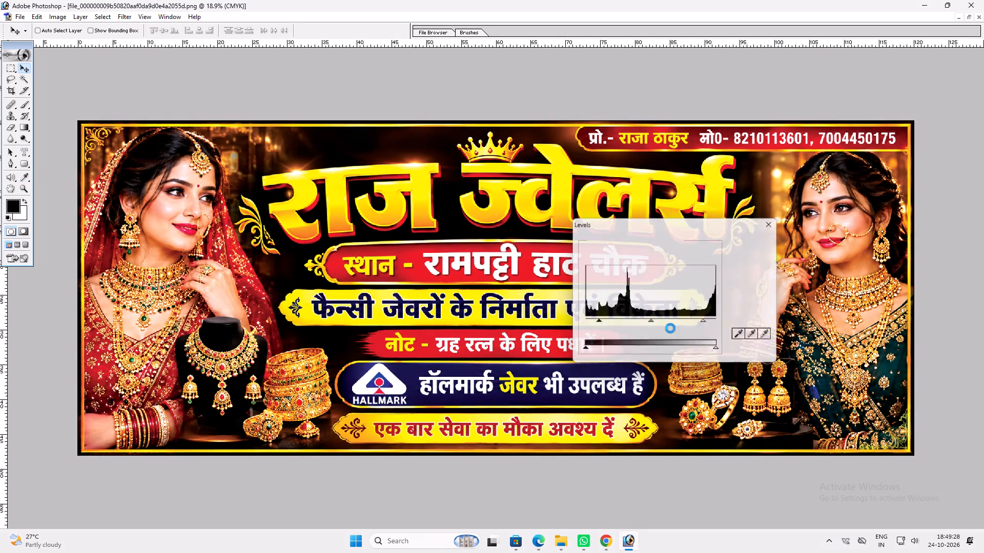
# Check the Raj Jewellers banner's image size.
pyautogui.press('v')
pyautogui.hotkey('alt', 'i')
pyautogui.hotkey('alt', 'i')
pyautogui.hotkey('alt', 'i')
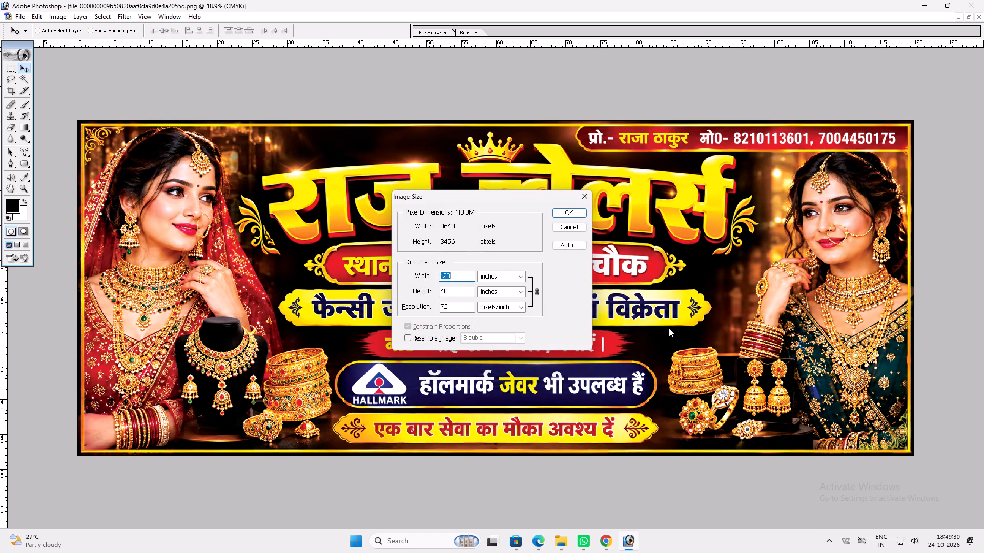
pyautogui.press('Return')
# Save the banner as TIFF "Raj Jwelers 10x4 = 1 pc Strff" in the customer's folder under october, 24.10.2026, and close it.
pyautogui.hotkey('ctrl', 'shift', 's')
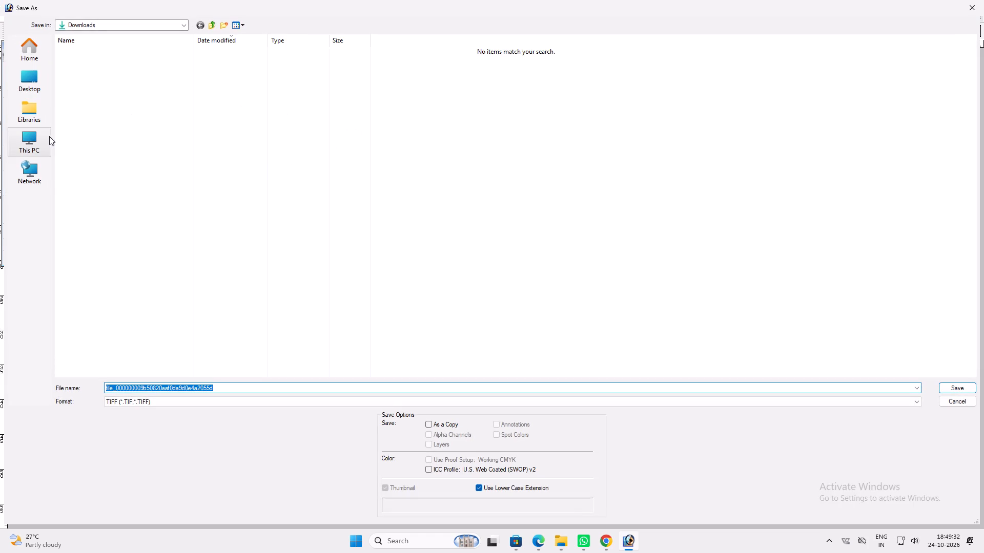
pyautogui.click(49, 136)
pyautogui.doubleClick(596, 61)
pyautogui.click(107, 58)
pyautogui.doubleClick(104, 61)
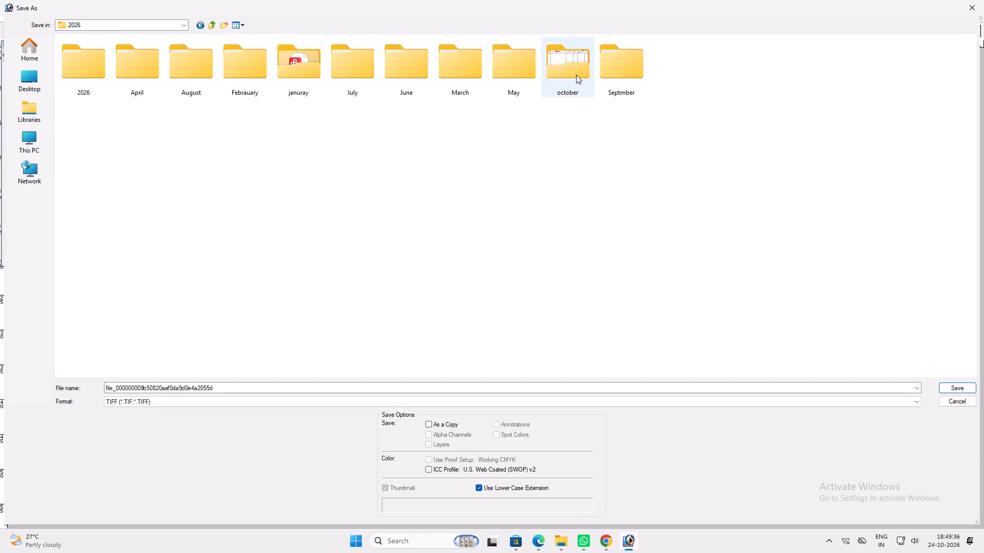
pyautogui.doubleClick(576, 75)
pyautogui.doubleClick(345, 153)
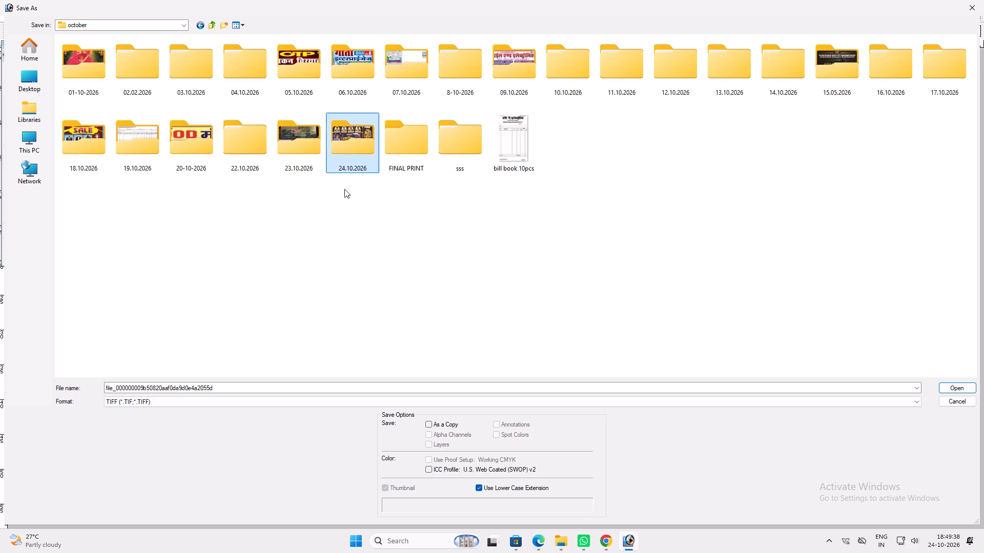
pyautogui.doubleClick(360, 159)
pyautogui.doubleClick(96, 92)
pyautogui.click(91, 82)
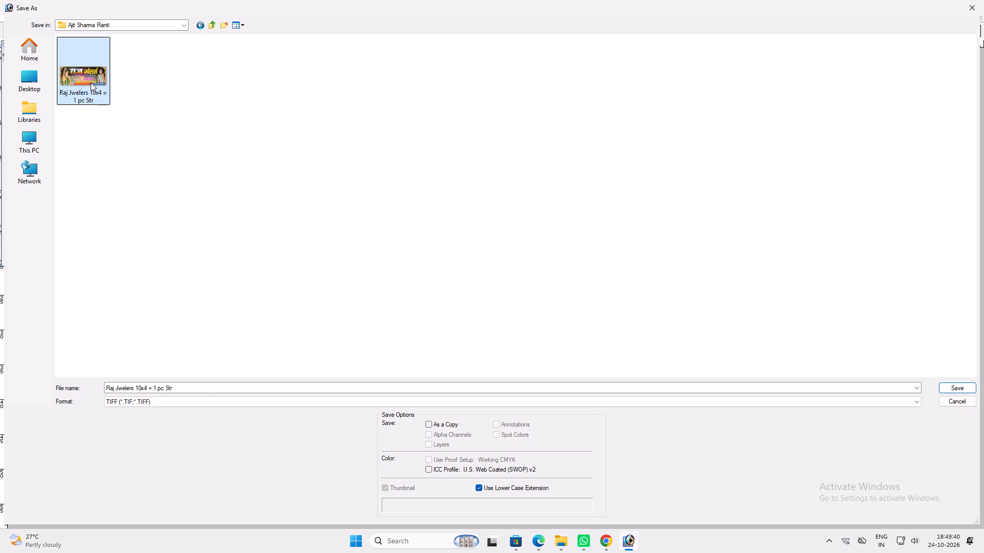
pyautogui.click(194, 398)
pyautogui.doubleClick(182, 393)
pyautogui.tripleClick(180, 389)
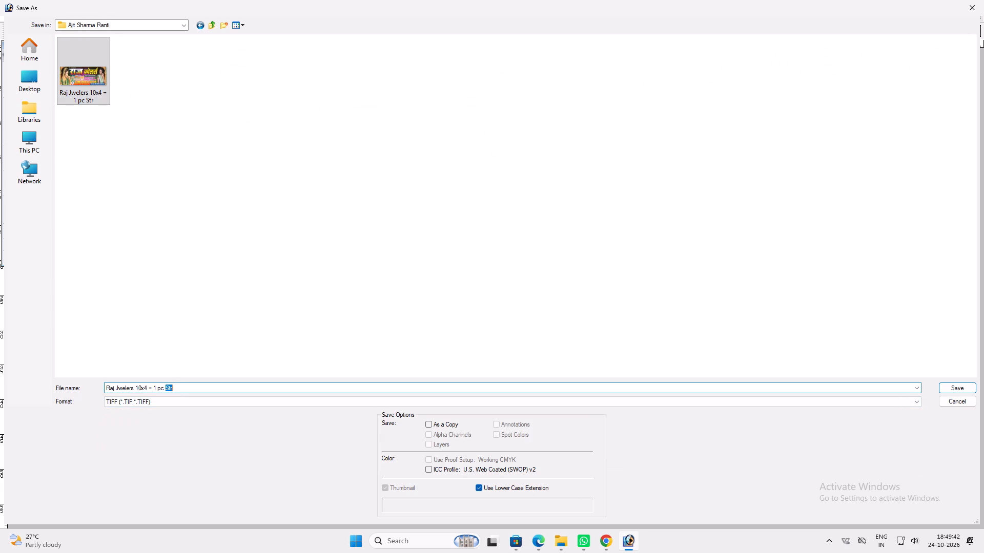
pyautogui.write('ff')
pyautogui.press('Return')
pyautogui.press('Return')
pyautogui.hotkey('ctrl', 'w')
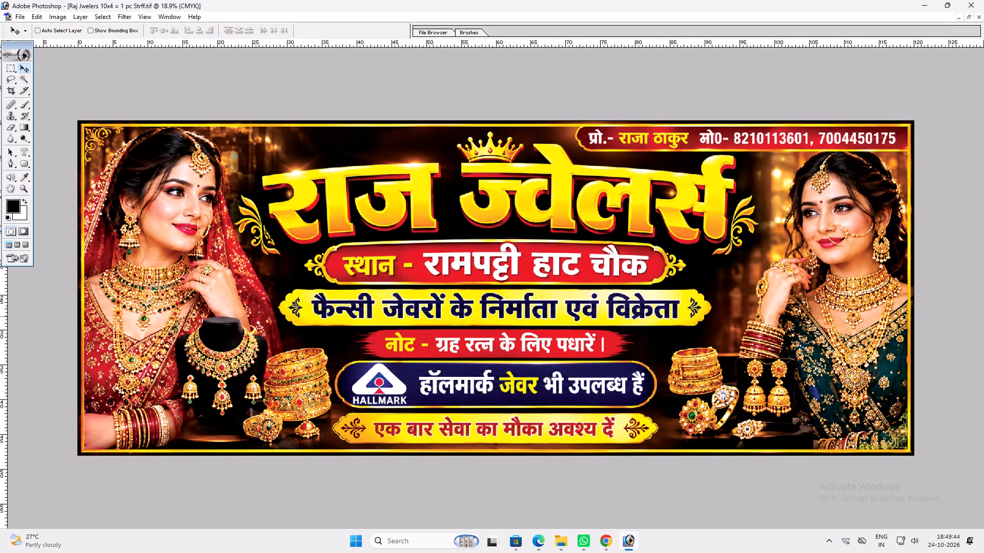
pyautogui.hotkey('ctrl', 'w')
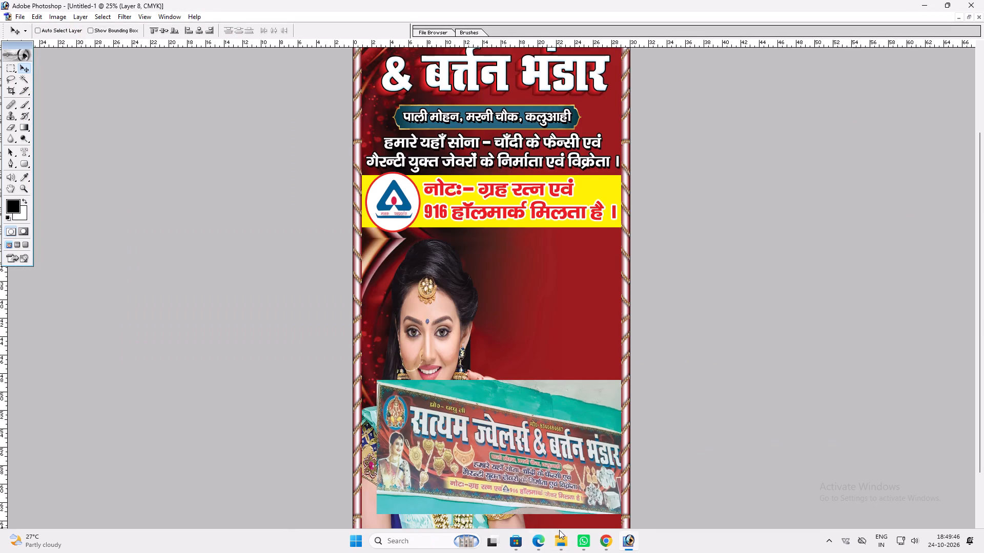
# Open the bala Jee Jwelers 10x2 banner from the "jwe" search results in Photoshop.
pyautogui.click(559, 529)
pyautogui.click(558, 532)
pyautogui.click(566, 501)
pyautogui.moveTo(432, 362); pyautogui.dragTo(645, 545)
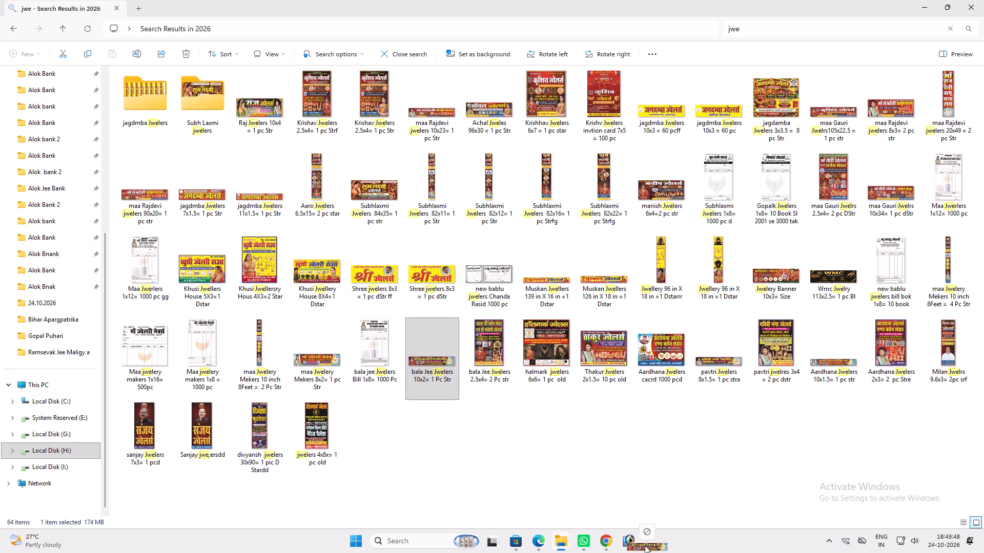
pyautogui.moveTo(645, 545); pyautogui.dragTo(605, 410)
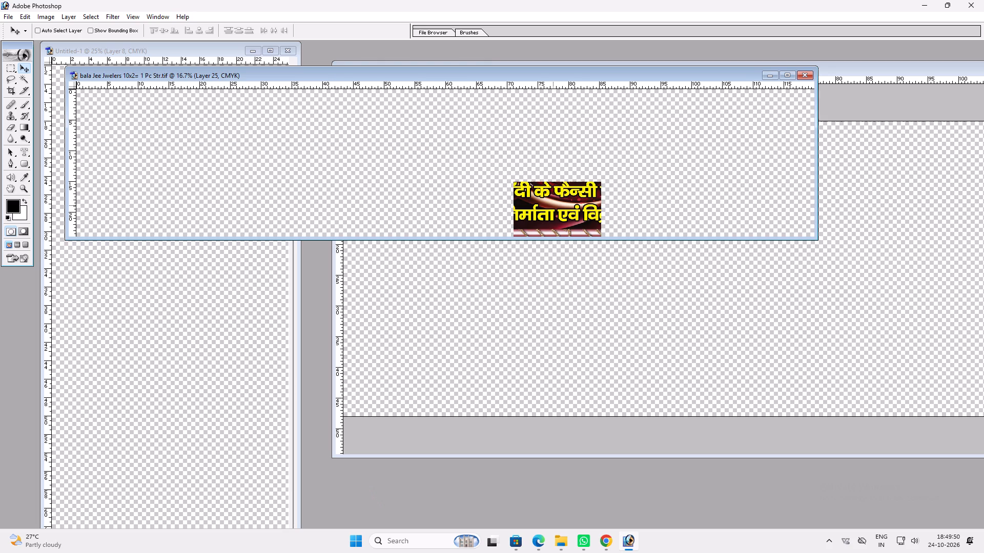
pyautogui.press('v')
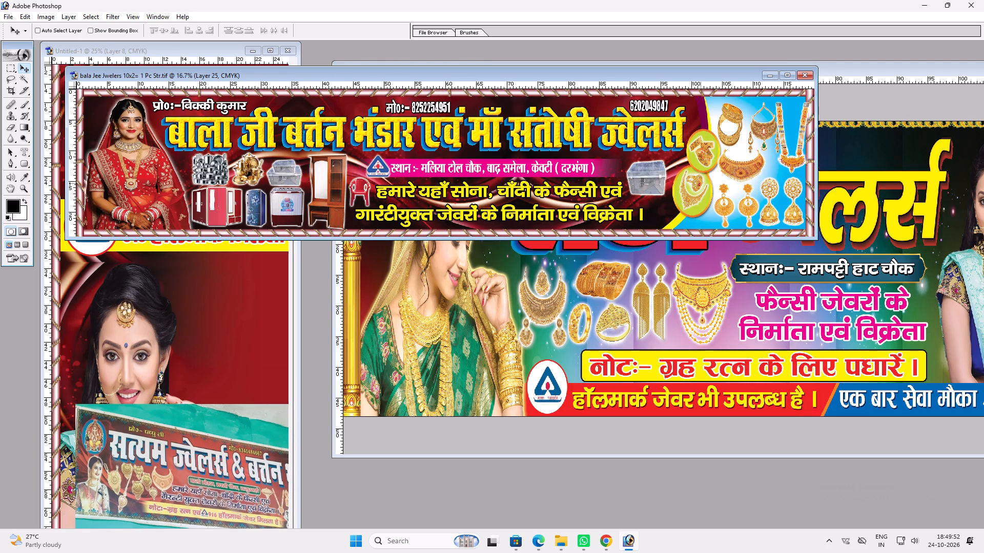
# Copy the gold jewellery pictures from the bala Jee Jwelers banner into the new banner and maximize the new banner.
pyautogui.keyDown('ctrl'); pyautogui.click(740, 166); pyautogui.keyUp('ctrl')
pyautogui.moveTo(740, 166); pyautogui.dragTo(737, 149)
pyautogui.hotkey('ctrl', 'z')
pyautogui.moveTo(751, 157); pyautogui.dragTo(230, 297)
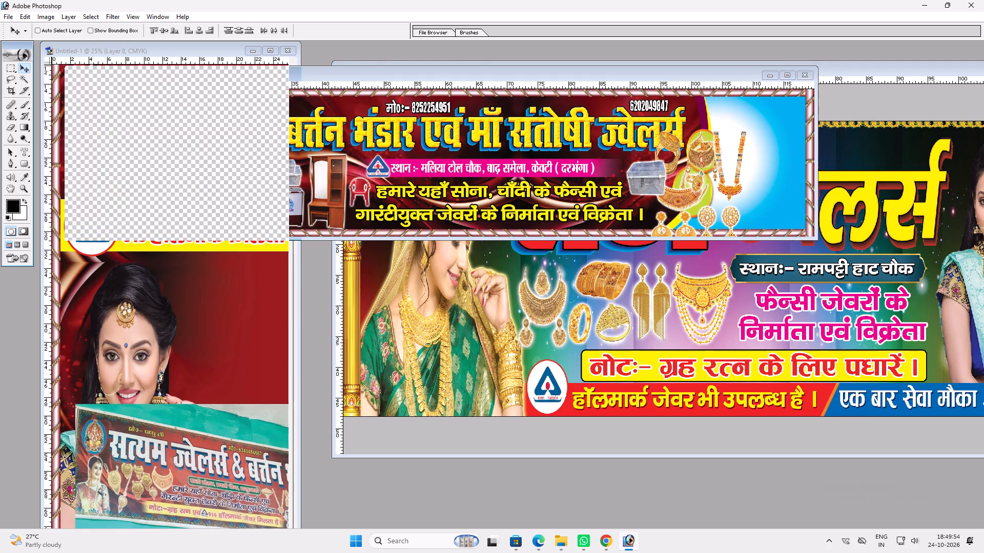
pyautogui.click(261, 50)
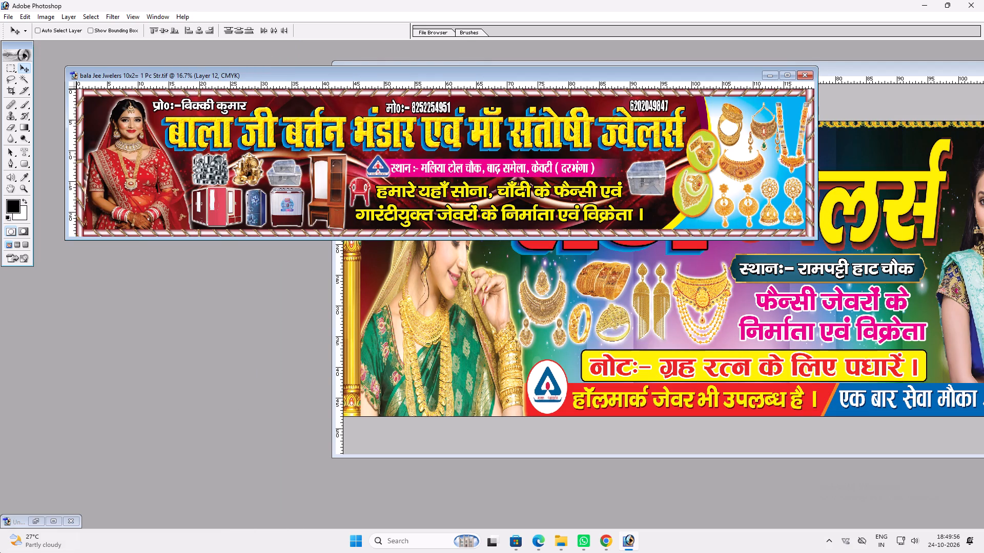
pyautogui.click(54, 520)
pyautogui.press('v')
# Scale the jewellery pictures down to fit between the woman's face and the border, below the yellow note strip.
pyautogui.click(520, 280)
pyautogui.hotkey('ctrl', 't')
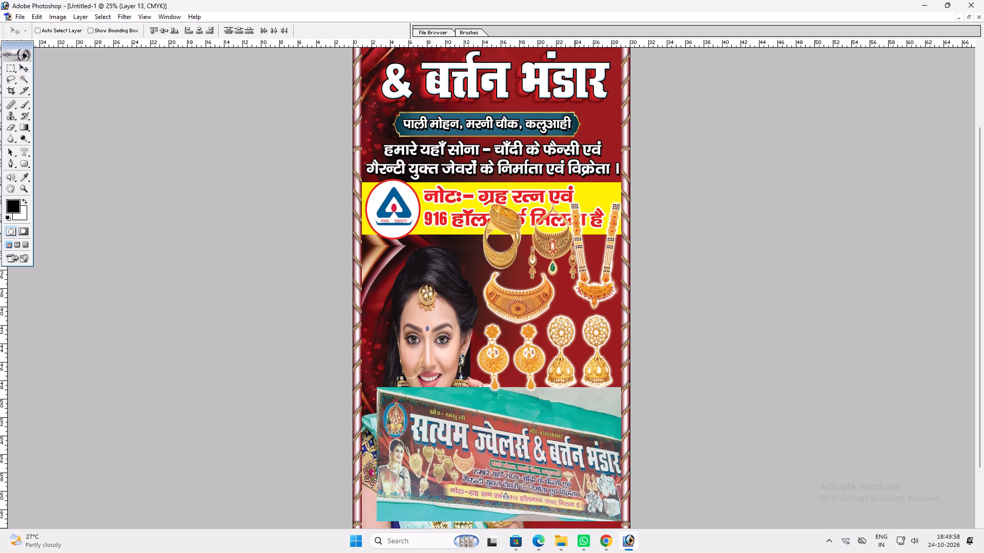
pyautogui.keyDown('shift'); pyautogui.moveTo(579, 204); pyautogui.dragTo(580, 238); pyautogui.keyUp('shift')
pyautogui.hotkey('shift', 'Return')
pyautogui.press('v')
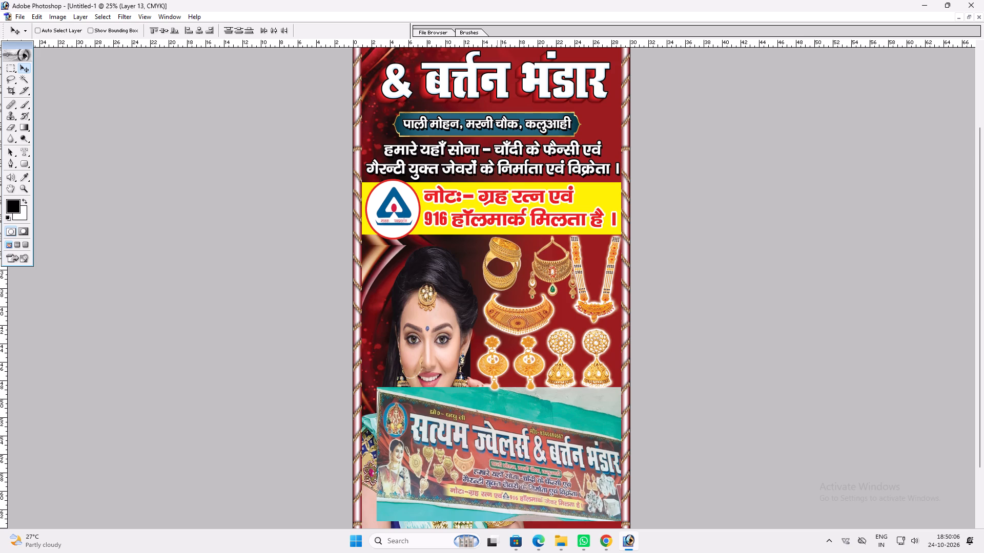
pyautogui.hotkey('ctrl', 't')
pyautogui.keyDown('alt'); pyautogui.keyDown('shift'); pyautogui.moveTo(613, 237); pyautogui.dragTo(608, 246); pyautogui.keyUp('shift'); pyautogui.keyUp('alt')
pyautogui.press('Return')
pyautogui.press('v')
pyautogui.hotkey('ctrl', 't')
pyautogui.keyDown('shift'); pyautogui.moveTo(621, 258); pyautogui.dragTo(613, 262); pyautogui.keyUp('shift')
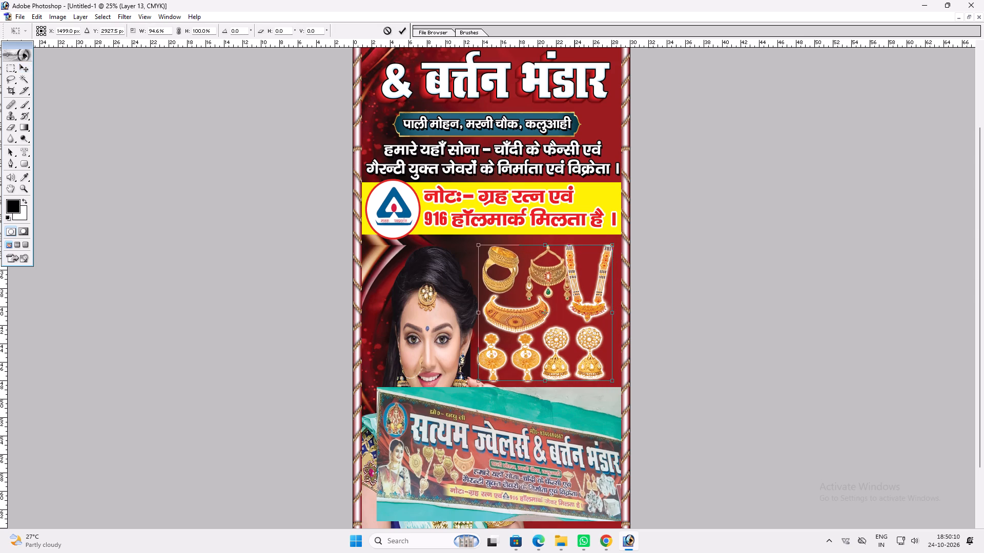
pyautogui.keyDown('shift'); pyautogui.moveTo(575, 246); pyautogui.dragTo(581, 243); pyautogui.keyUp('shift')
pyautogui.press('Return')
pyautogui.write('vv')
# Nudge the jewellery pictures slightly right, toward the rope border.
pyautogui.keyDown('ctrl'); pyautogui.keyDown('shift'); pyautogui.rightClick(542, 274); pyautogui.keyUp('shift'); pyautogui.keyUp('ctrl')
pyautogui.click(548, 276)
pyautogui.keyDown('ctrl'); pyautogui.keyDown('shift'); pyautogui.rightClick(539, 272); pyautogui.keyUp('shift'); pyautogui.keyUp('ctrl')
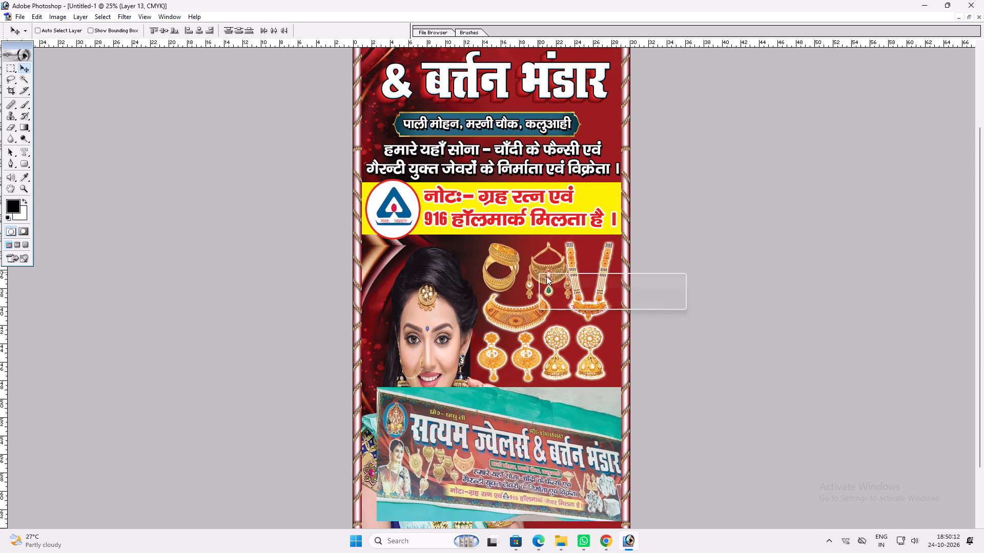
pyautogui.keyDown('ctrl'); pyautogui.keyDown('shift'); pyautogui.click(546, 276); pyautogui.keyUp('shift'); pyautogui.keyUp('ctrl')
pyautogui.hotkey('ctrl', 't')
pyautogui.press('Return')
pyautogui.press('v')
pyautogui.click(529, 262)
# Move the signboard reference photo to the banner's left edge, uncovering the woman's face and necklaces.
pyautogui.press('space')
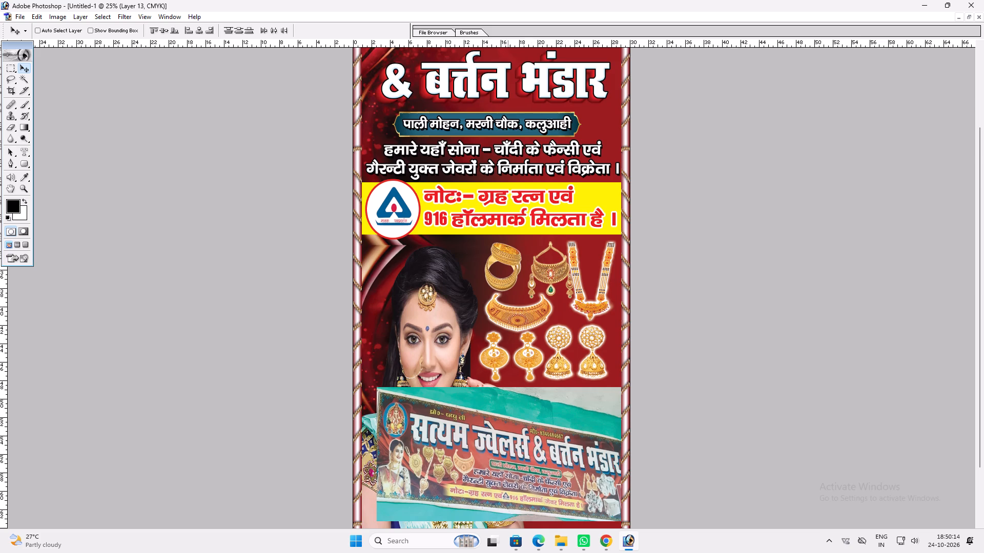
pyautogui.moveTo(502, 323); pyautogui.dragTo(476, 218)
pyautogui.press('v')
pyautogui.press('space')
pyautogui.moveTo(529, 315); pyautogui.dragTo(520, 242)
pyautogui.press('v')
pyautogui.keyDown('ctrl'); pyautogui.click(580, 421); pyautogui.keyUp('ctrl')
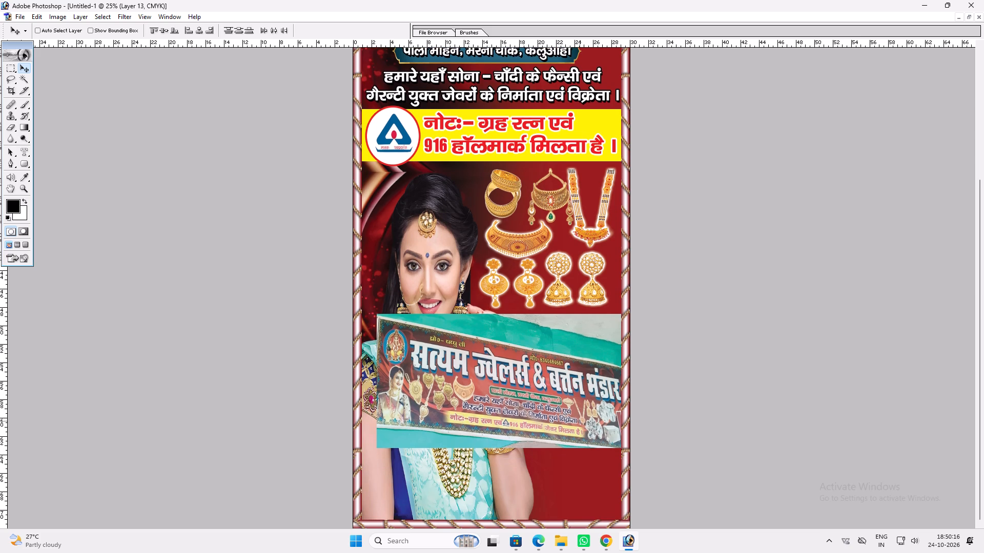
pyautogui.moveTo(576, 415); pyautogui.dragTo(339, 421)
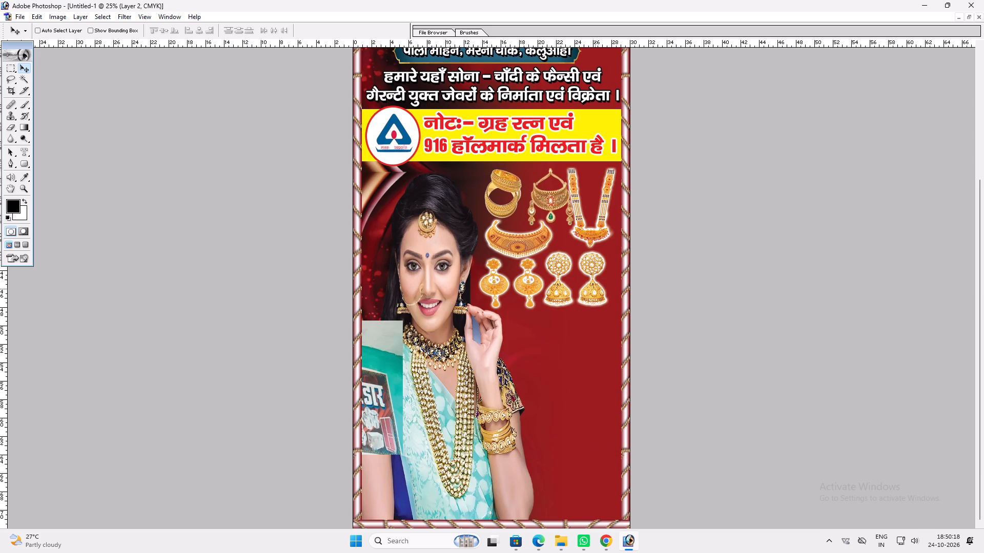
# Copy the layer style of the jhumka earrings and paste it onto the rings and the pendant necklace set.
pyautogui.keyDown('ctrl'); pyautogui.click(591, 288); pyautogui.keyUp('ctrl')
pyautogui.hotkey('alt', 'l')
pyautogui.hotkey('alt', 'y')
pyautogui.hotkey('alt', 'c')
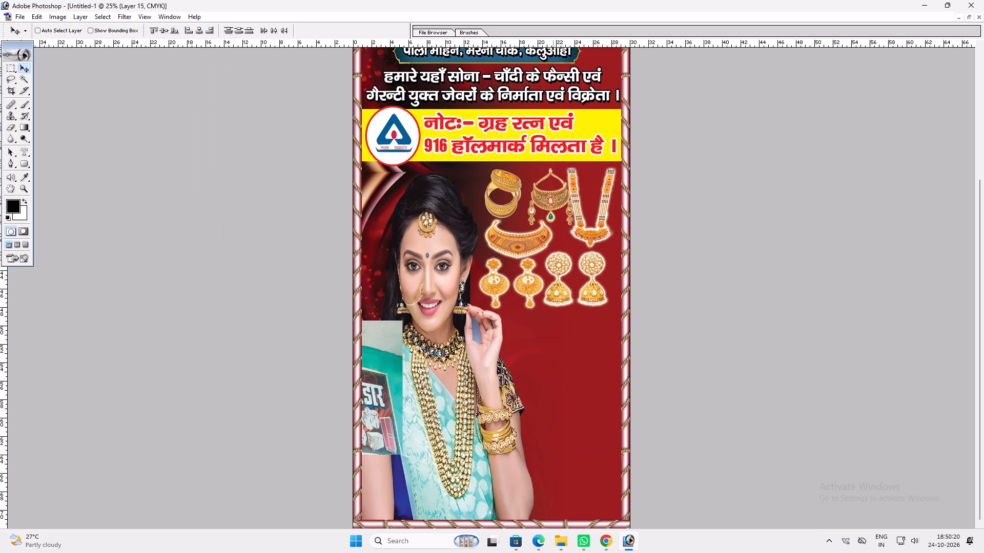
pyautogui.keyDown('ctrl'); pyautogui.click(514, 199); pyautogui.keyUp('ctrl')
pyautogui.hotkey('alt', 'l')
pyautogui.hotkey('alt', 'y')
pyautogui.press('p')
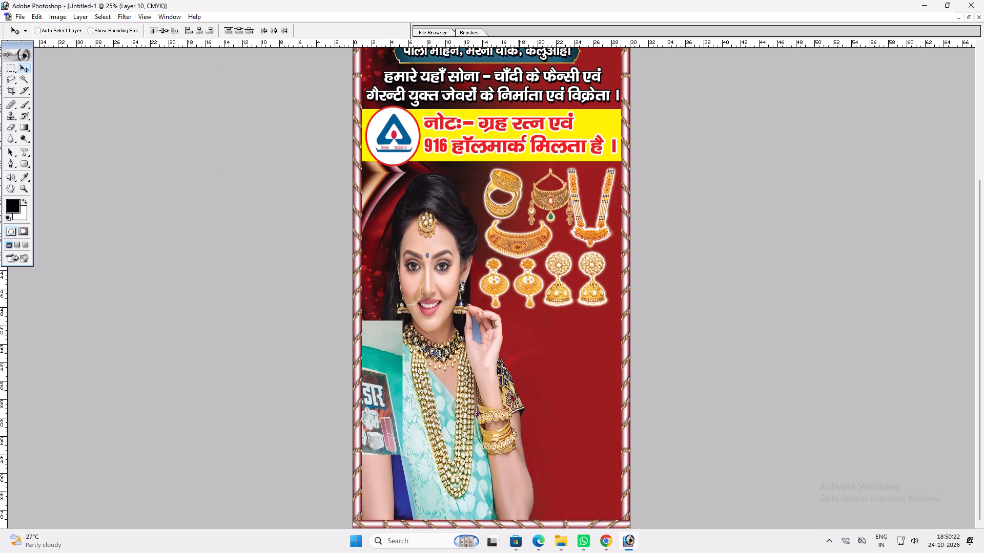
pyautogui.keyDown('ctrl'); pyautogui.click(549, 201); pyautogui.keyUp('ctrl')
pyautogui.keyDown('ctrl'); pyautogui.click(545, 199); pyautogui.keyUp('ctrl')
pyautogui.hotkey('alt', 'l')
pyautogui.hotkey('alt', 'y')
pyautogui.press('p')
# Narrow the linked jewellery pictures slightly so their right side sits farther from the rope border.
pyautogui.hotkey('ctrl', 't')
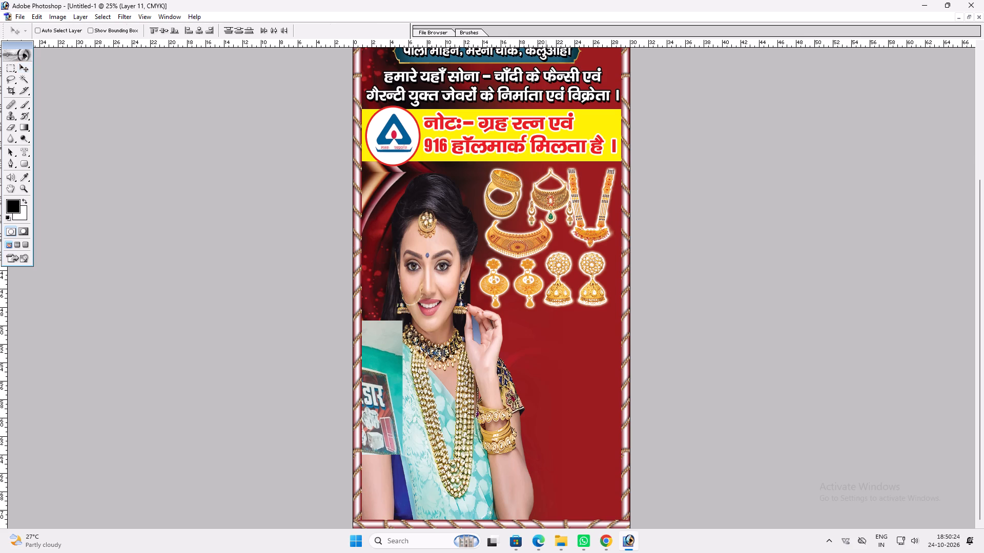
pyautogui.keyDown('shift'); pyautogui.moveTo(612, 192); pyautogui.dragTo(607, 193); pyautogui.keyUp('shift')
pyautogui.press('Return')
pyautogui.press('v')
# Narrow the pendant necklace set slightly and nudge it up and left, between the rings and the long necklace.
pyautogui.rightClick(553, 200)
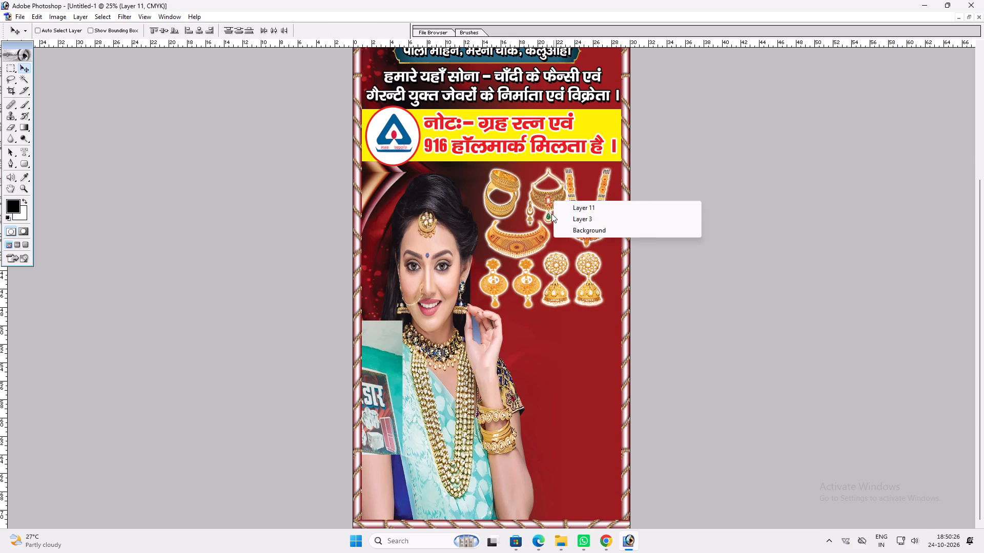
pyautogui.rightClick(545, 217)
pyautogui.rightClick(549, 214)
pyautogui.click(552, 218)
pyautogui.keyDown('ctrl'); pyautogui.keyDown('shift'); pyautogui.rightClick(548, 218); pyautogui.keyUp('shift'); pyautogui.keyUp('ctrl')
pyautogui.keyDown('ctrl'); pyautogui.keyDown('shift'); pyautogui.click(559, 220); pyautogui.keyUp('shift'); pyautogui.keyUp('ctrl')
pyautogui.hotkey('ctrl', 't')
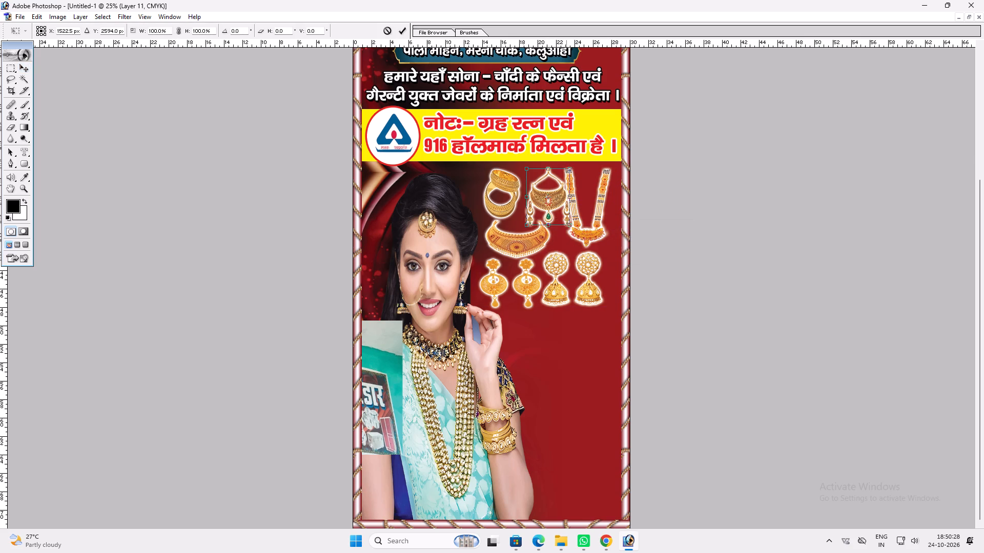
pyautogui.keyDown('shift'); pyautogui.moveTo(566, 203); pyautogui.dragTo(561, 203); pyautogui.keyUp('shift')
pyautogui.press('Return')
pyautogui.press('v')
pyautogui.press('Up')
pyautogui.press('Up')
pyautogui.press('Up')
pyautogui.press('Left')
pyautogui.press('Left')
pyautogui.press('Left')
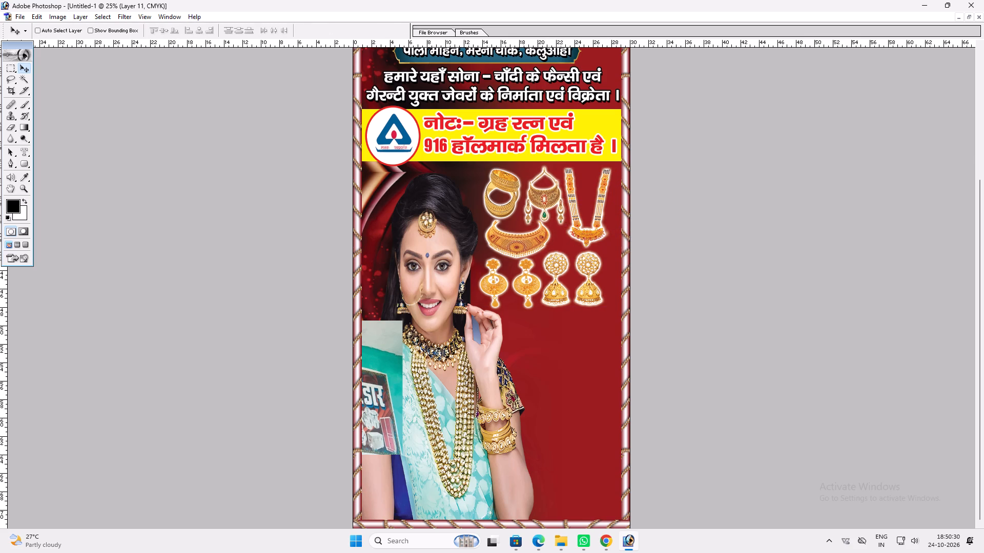
# Copy the mirrored dressing cabinet picture from the bala Jee Jwelers 10x2 banner into the new banner.
pyautogui.press('space')
pyautogui.moveTo(561, 205); pyautogui.dragTo(578, 167)
pyautogui.write('fff')
pyautogui.click(629, 239)
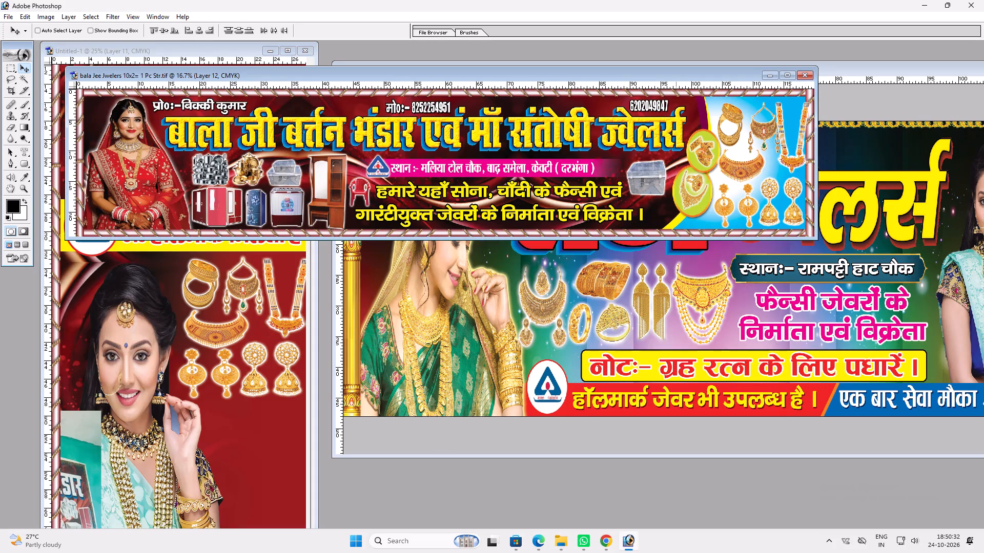
pyautogui.keyDown('ctrl'); pyautogui.click(335, 176); pyautogui.keyUp('ctrl')
pyautogui.moveTo(335, 176); pyautogui.dragTo(341, 163)
pyautogui.hotkey('ctrl', 'z')
pyautogui.keyDown('ctrl'); pyautogui.moveTo(325, 174); pyautogui.dragTo(321, 283); pyautogui.keyUp('ctrl')
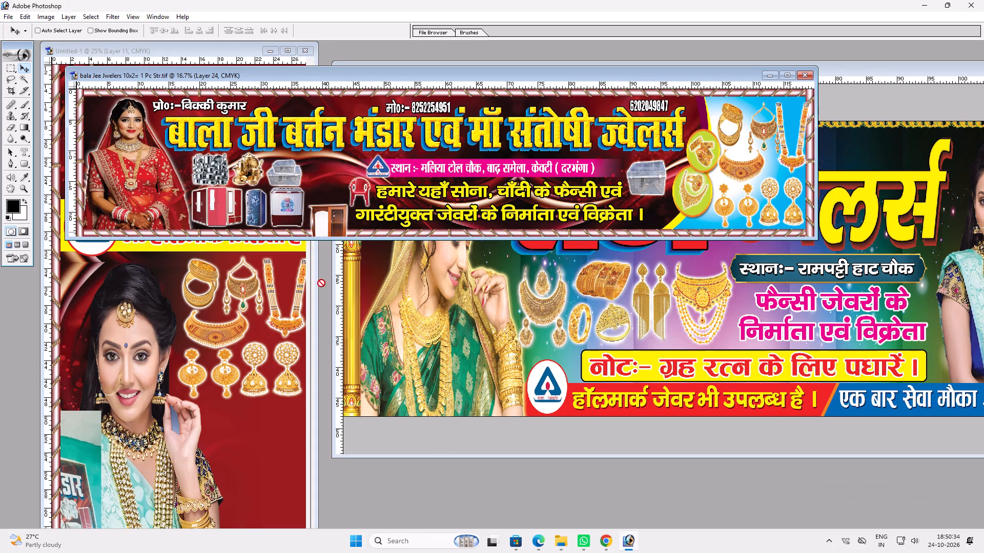
pyautogui.keyDown('ctrl'); pyautogui.moveTo(321, 283); pyautogui.dragTo(300, 386); pyautogui.keyUp('ctrl')
pyautogui.press('v')
pyautogui.click(281, 48)
pyautogui.press('v')
# Scale the dressing cabinet to about 87% and place it beside the woman's head, over the rings and choker.
pyautogui.moveTo(604, 386); pyautogui.dragTo(588, 413)
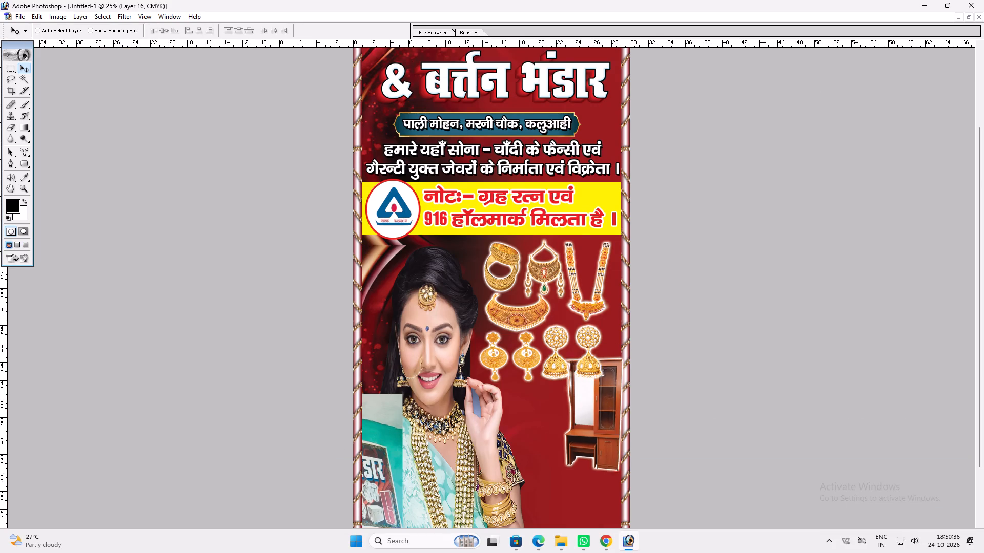
pyautogui.moveTo(588, 413); pyautogui.dragTo(579, 430)
pyautogui.press('space')
pyautogui.press('space')
pyautogui.press('space')
pyautogui.press('space')
pyautogui.moveTo(571, 442); pyautogui.dragTo(562, 305)
pyautogui.hotkey('ctrl', 't')
pyautogui.keyDown('shift'); pyautogui.moveTo(612, 312); pyautogui.dragTo(588, 325); pyautogui.keyUp('shift')
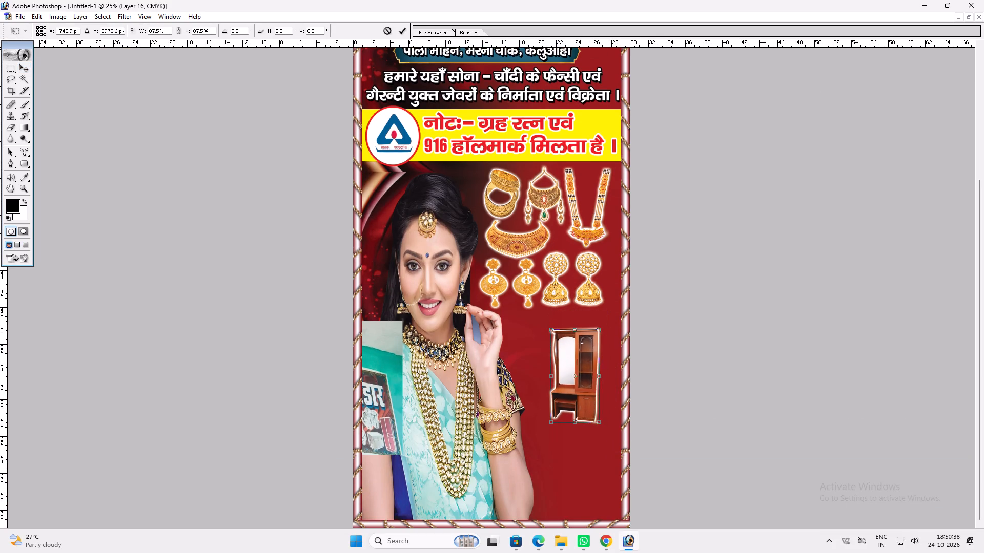
pyautogui.keyDown('shift'); pyautogui.moveTo(588, 325); pyautogui.dragTo(587, 330); pyautogui.keyUp('shift')
pyautogui.hotkey('shift', 'Return')
pyautogui.press('v')
pyautogui.moveTo(587, 376); pyautogui.dragTo(519, 213)
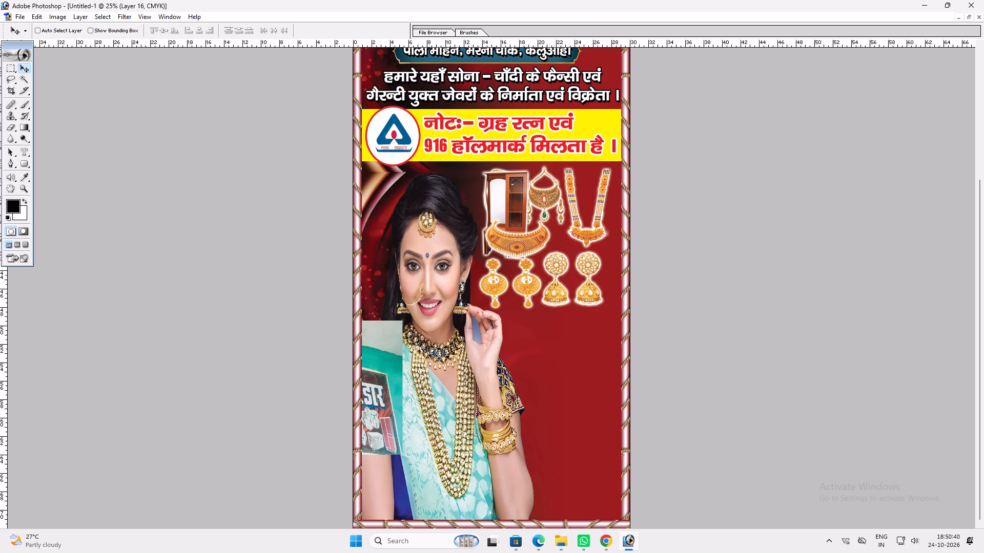
# Move the linked rings, choker, long necklace and earrings up over the heading text, clearing the area around the cabinet.
pyautogui.keyDown('ctrl'); pyautogui.click(585, 235); pyautogui.keyUp('ctrl')
pyautogui.moveTo(585, 235); pyautogui.dragTo(576, 70)
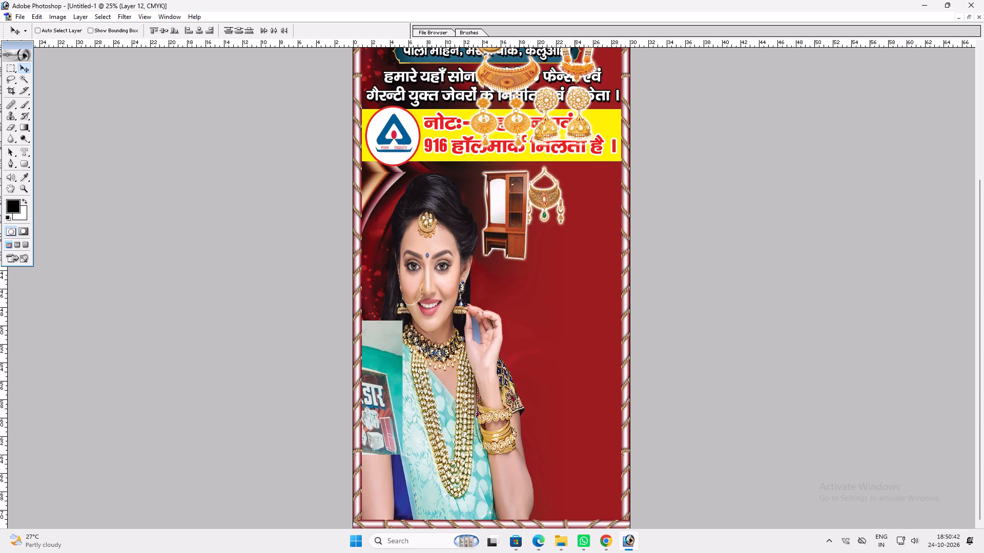
# Scale the dressing cabinet down a little more and align it just below the yellow strip, beside the pendant necklace set.
pyautogui.keyDown('ctrl'); pyautogui.click(513, 223); pyautogui.keyUp('ctrl')
pyautogui.hotkey('ctrl', 't')
pyautogui.keyDown('shift'); pyautogui.moveTo(529, 172); pyautogui.dragTo(521, 178); pyautogui.keyUp('shift')
pyautogui.press('Return')
pyautogui.press('v')
pyautogui.moveTo(523, 182); pyautogui.dragTo(522, 179)
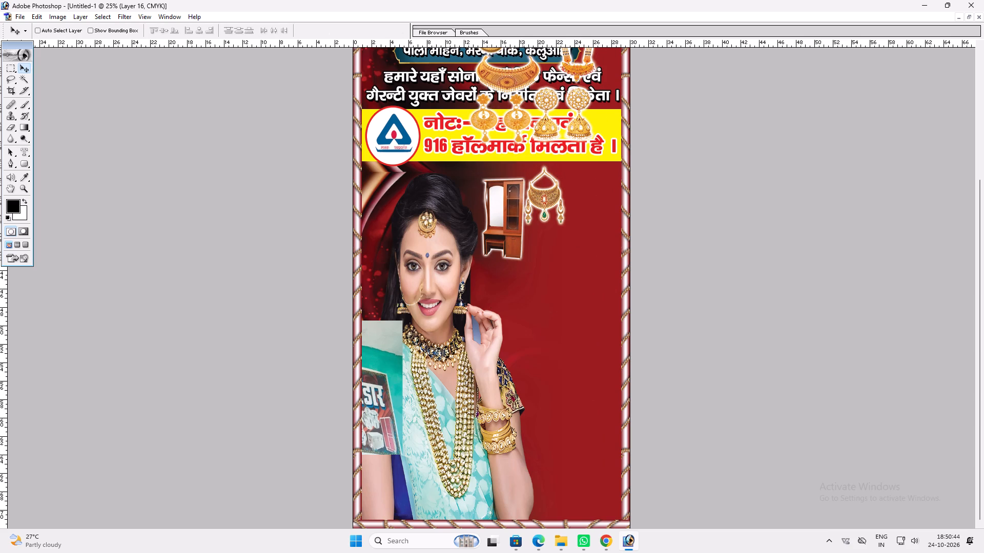
pyautogui.moveTo(522, 179); pyautogui.dragTo(522, 171)
# Flip the dressing cabinet picture horizontally.
pyautogui.hotkey('ctrl', 't')
pyautogui.keyDown('ctrl'); pyautogui.rightClick(515, 208); pyautogui.keyUp('ctrl')
pyautogui.click(554, 329)
pyautogui.press('Return')
pyautogui.press('v')
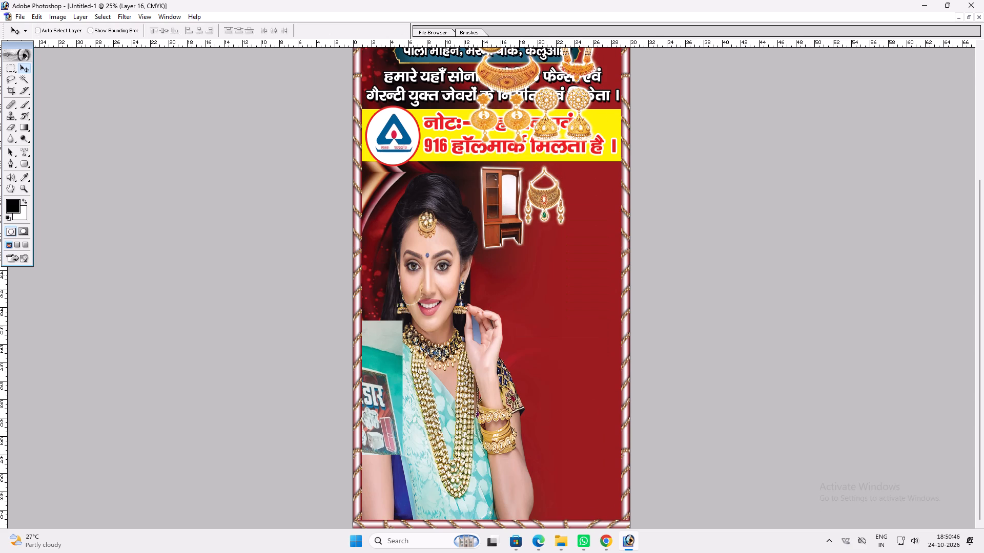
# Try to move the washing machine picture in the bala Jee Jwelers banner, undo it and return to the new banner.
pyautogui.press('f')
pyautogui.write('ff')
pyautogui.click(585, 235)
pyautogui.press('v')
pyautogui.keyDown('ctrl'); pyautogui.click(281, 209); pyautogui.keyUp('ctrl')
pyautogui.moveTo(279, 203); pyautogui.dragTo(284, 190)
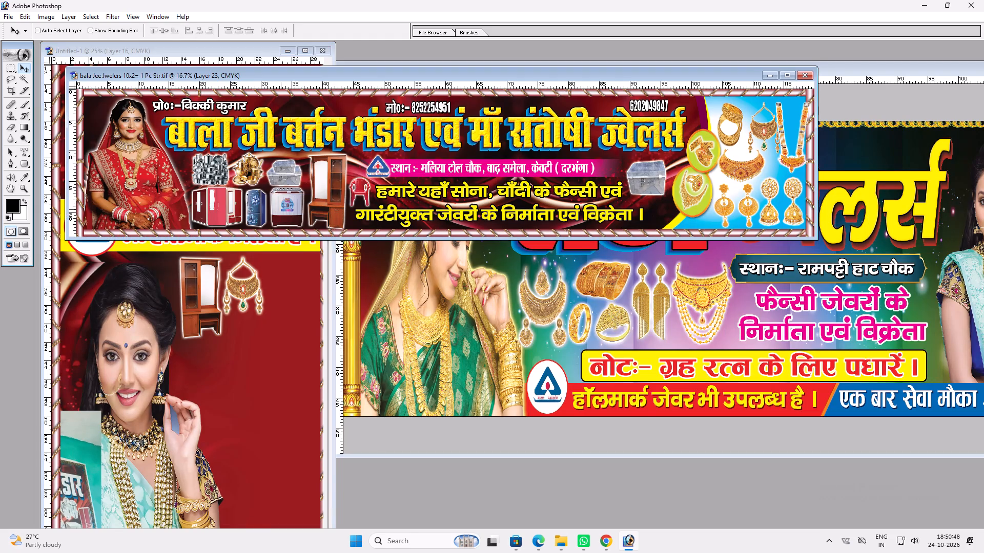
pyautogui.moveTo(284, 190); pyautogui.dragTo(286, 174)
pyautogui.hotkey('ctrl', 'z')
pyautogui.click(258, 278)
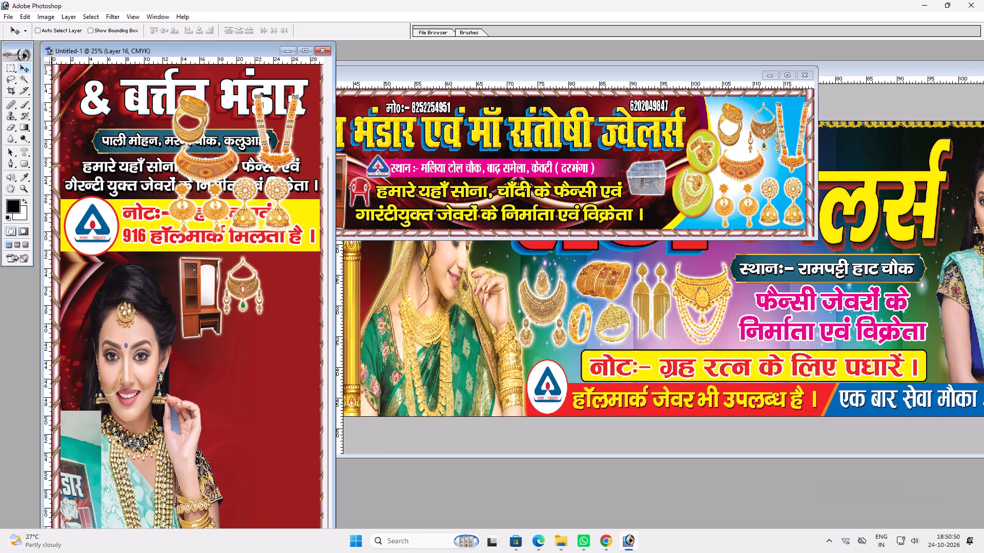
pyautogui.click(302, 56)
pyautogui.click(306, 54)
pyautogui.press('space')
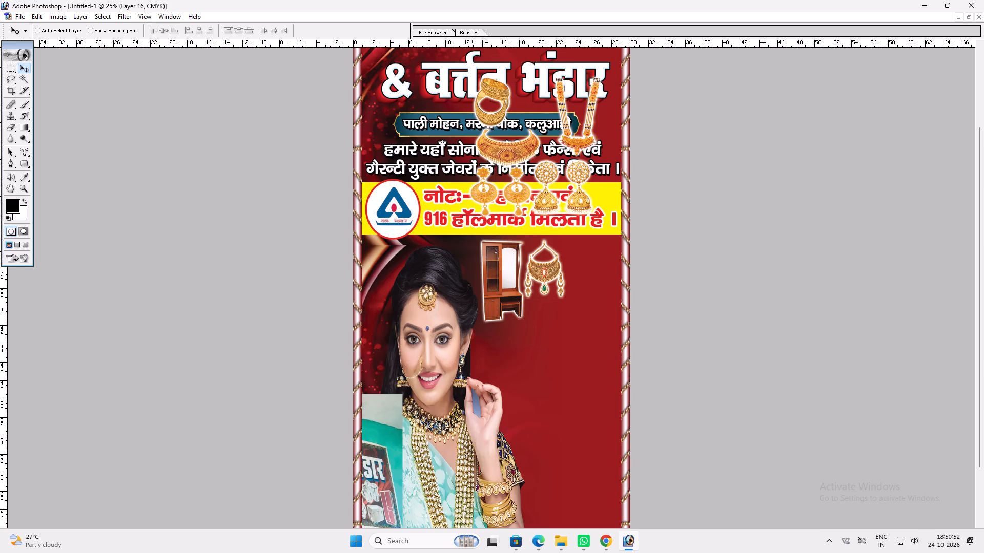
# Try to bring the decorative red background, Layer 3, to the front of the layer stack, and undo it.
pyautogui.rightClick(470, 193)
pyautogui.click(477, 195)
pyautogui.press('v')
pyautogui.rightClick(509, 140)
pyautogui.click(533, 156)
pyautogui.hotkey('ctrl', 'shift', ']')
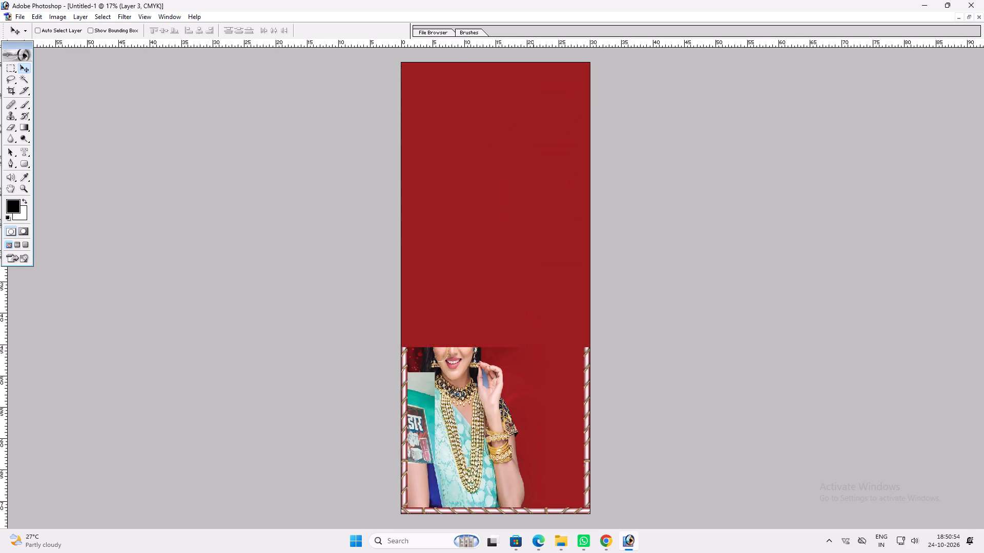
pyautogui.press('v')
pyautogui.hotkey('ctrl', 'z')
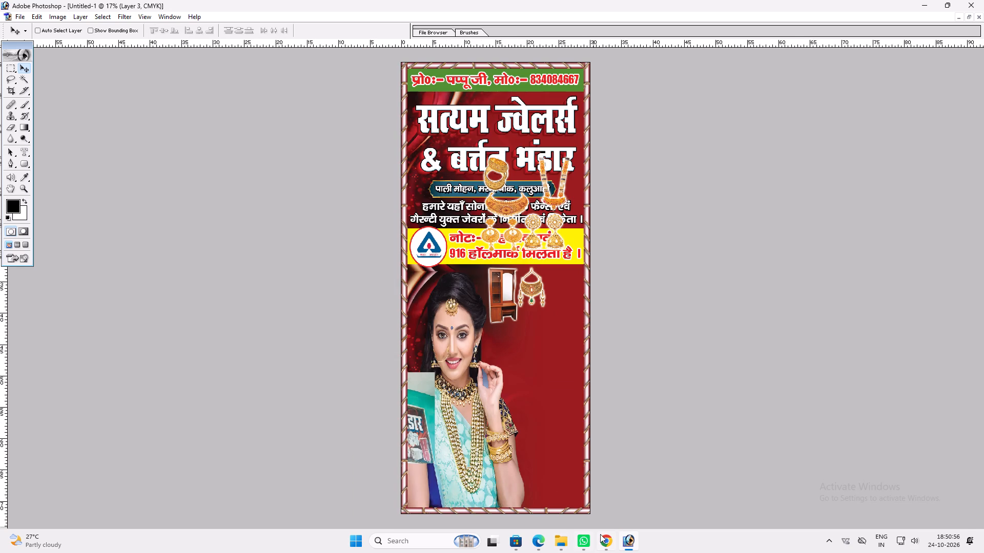
# Delete the file Raj Jwelers 10x4 = 1 pc Str from the customer's folder using the file-opening dialog.
pyautogui.hotkey('ctrl', 'o')
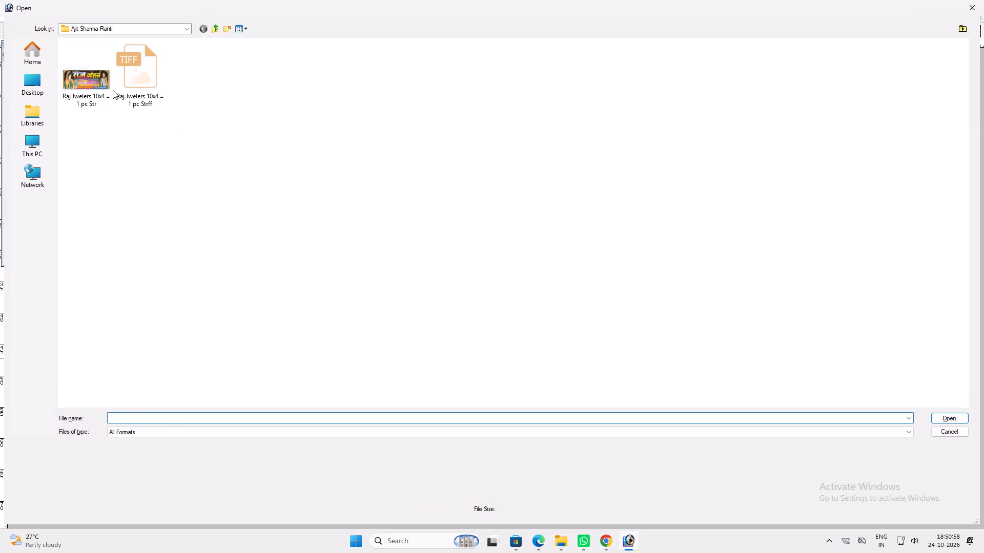
pyautogui.click(113, 89)
pyautogui.press('Delete')
# Copy the Raj Jwelers 10x4 = 1 pc Strff TIFF from the customer's folder into the FINAL PRINT folder under october.
pyautogui.click(212, 29)
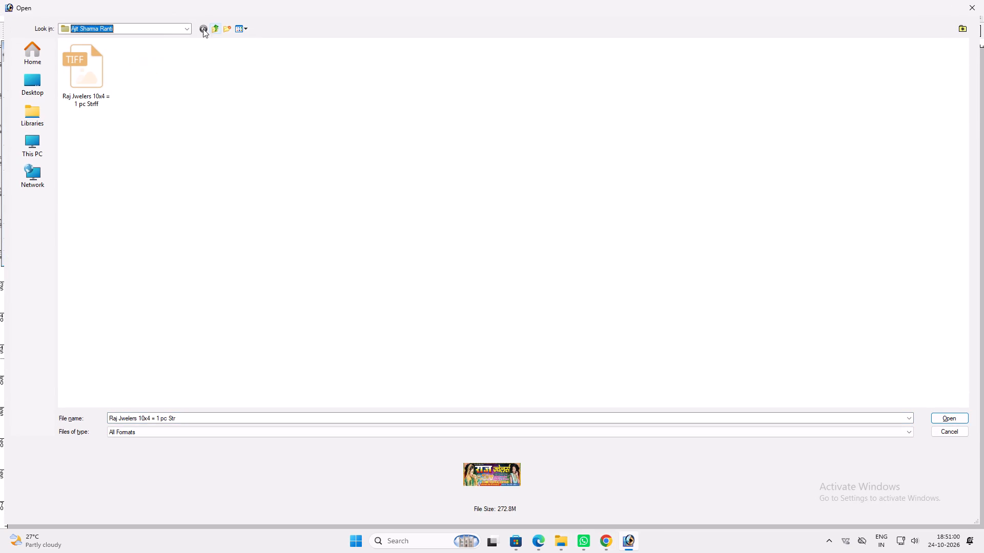
pyautogui.click(101, 73)
pyautogui.hotkey('ctrl', 'c')
pyautogui.hotkey('ctrl', 'c')
pyautogui.hotkey('ctrl', 'c')
pyautogui.click(215, 27)
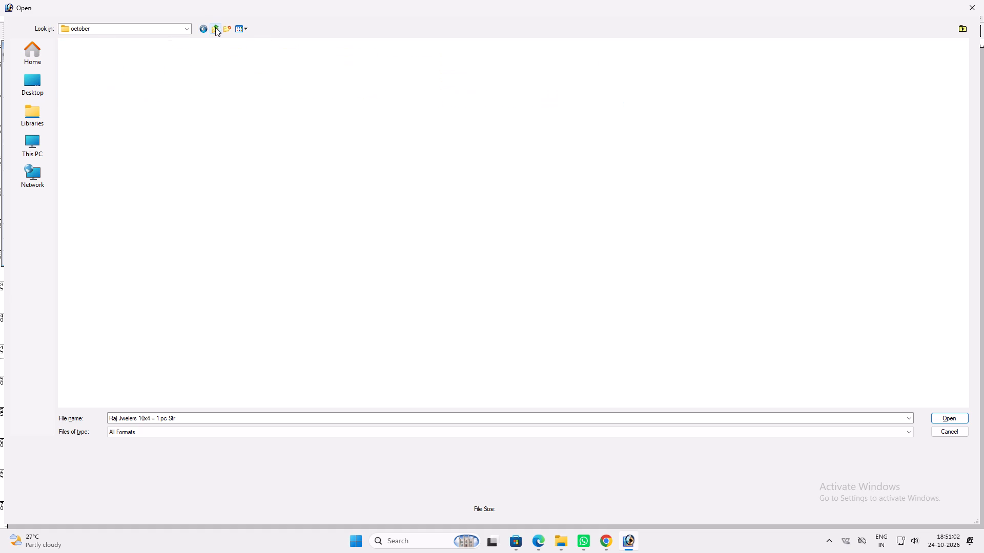
pyautogui.tripleClick(453, 132)
pyautogui.hotkey('ctrl', 'v')
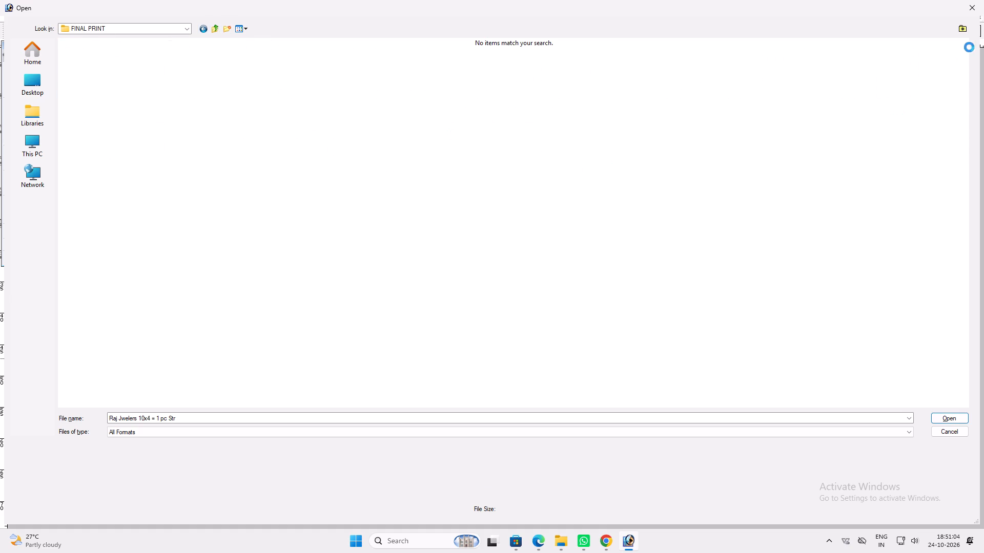
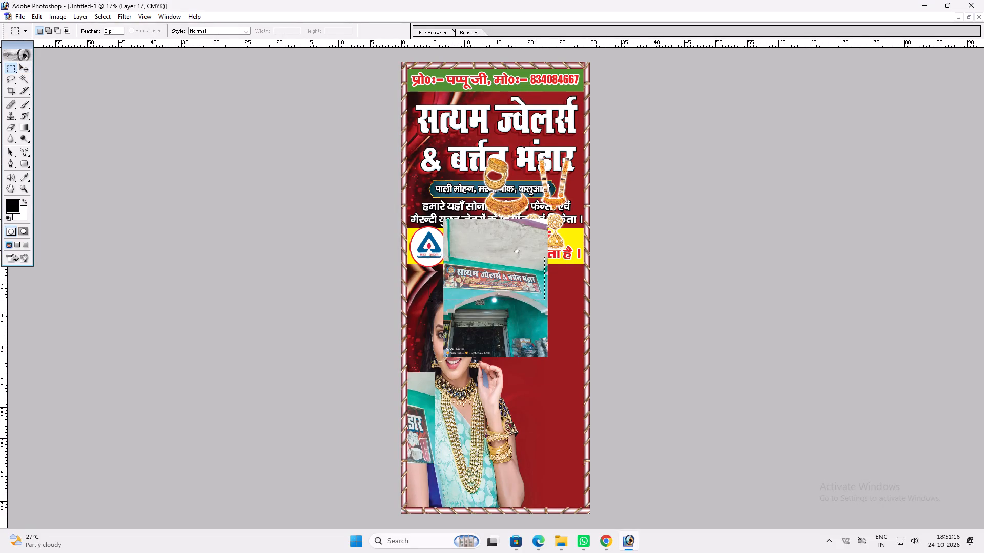
# Copy the selected signboard strip of the shop photo onto its own layer and delete the original photo layer.
pyautogui.hotkey('ctrl', 'c')
pyautogui.hotkey('ctrl', 'v')
pyautogui.press('v')
pyautogui.moveTo(514, 286); pyautogui.dragTo(515, 313)
pyautogui.keyDown('ctrl'); pyautogui.click(508, 264); pyautogui.keyUp('ctrl')
pyautogui.hotkey('alt', 'l')
pyautogui.hotkey('alt', 'l')
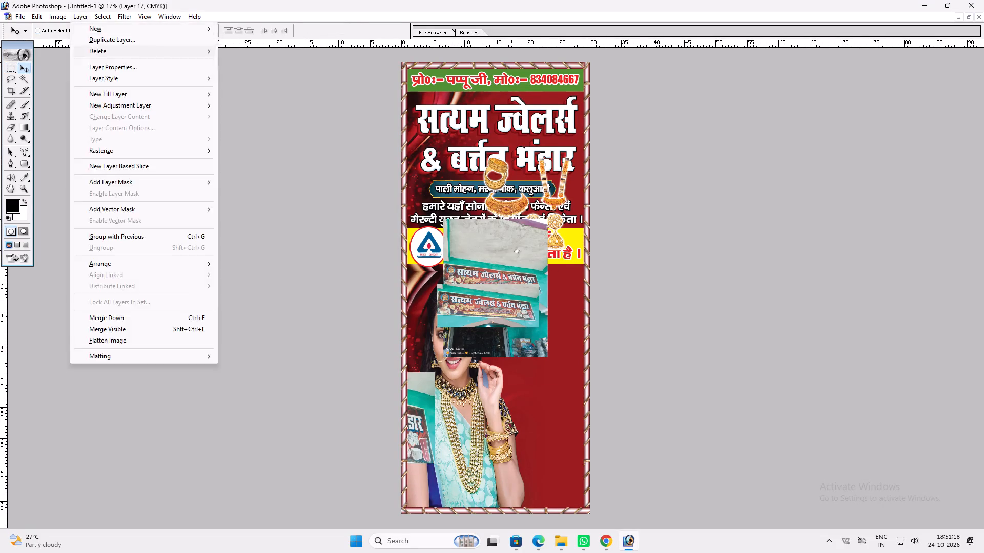
pyautogui.hotkey('alt', 'l')
# Enlarge the signboard strip to roughly the banner's full width and place it below the yellow note band.
pyautogui.keyDown('ctrl'); pyautogui.click(508, 288); pyautogui.keyUp('ctrl')
pyautogui.hotkey('ctrl', 't')
pyautogui.keyDown('shift'); pyautogui.moveTo(538, 329); pyautogui.dragTo(587, 345); pyautogui.keyUp('shift')
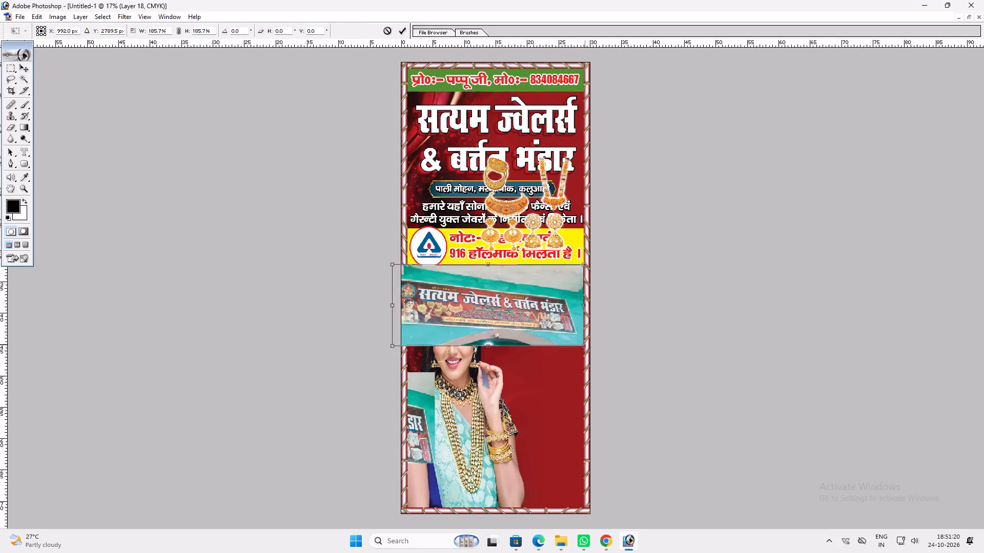
pyautogui.keyDown('shift'); pyautogui.moveTo(587, 345); pyautogui.dragTo(603, 351); pyautogui.keyUp('shift')
pyautogui.press('Return')
pyautogui.press('v')
pyautogui.moveTo(565, 343); pyautogui.dragTo(578, 355)
# Move the signboard strip up over the yellow note band, clearing the area around the woman's face and the furniture.
pyautogui.hotkey('ctrl', '+')
pyautogui.press('space')
pyautogui.hotkey('ctrl', '+')
pyautogui.press('space')
pyautogui.press('space')
pyautogui.press('space')
pyautogui.press('space')
pyautogui.press('space')
pyautogui.press('space')
pyautogui.press('space')
pyautogui.press('space')
pyautogui.press('space')
pyautogui.press('space')
pyautogui.press('space')
pyautogui.press('space')
pyautogui.press('space')
pyautogui.press('space')
pyautogui.press('space')
pyautogui.press('space')
pyautogui.press('space')
pyautogui.press('space')
pyautogui.press('space')
pyautogui.press('space')
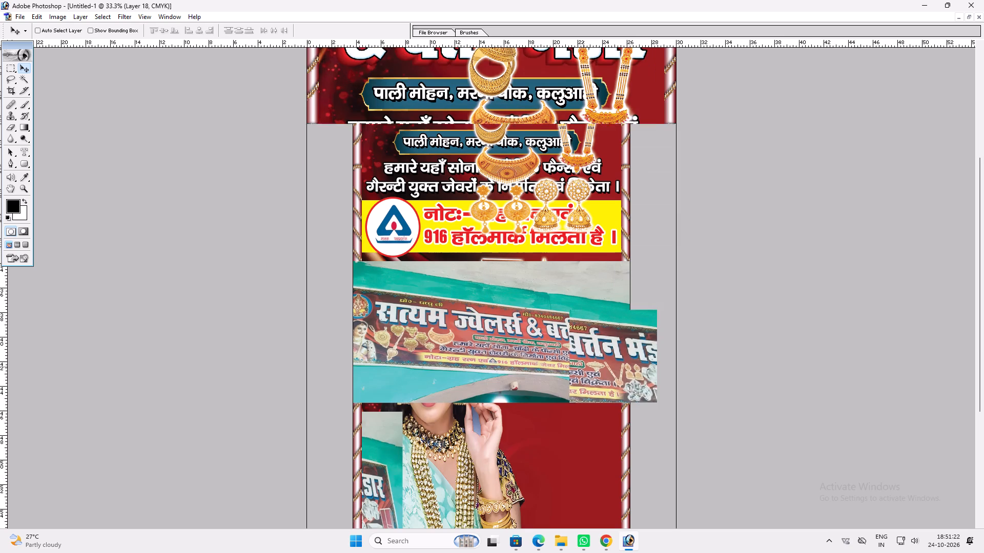
pyautogui.moveTo(575, 372); pyautogui.dragTo(587, 305)
pyautogui.moveTo(585, 297); pyautogui.dragTo(577, 317)
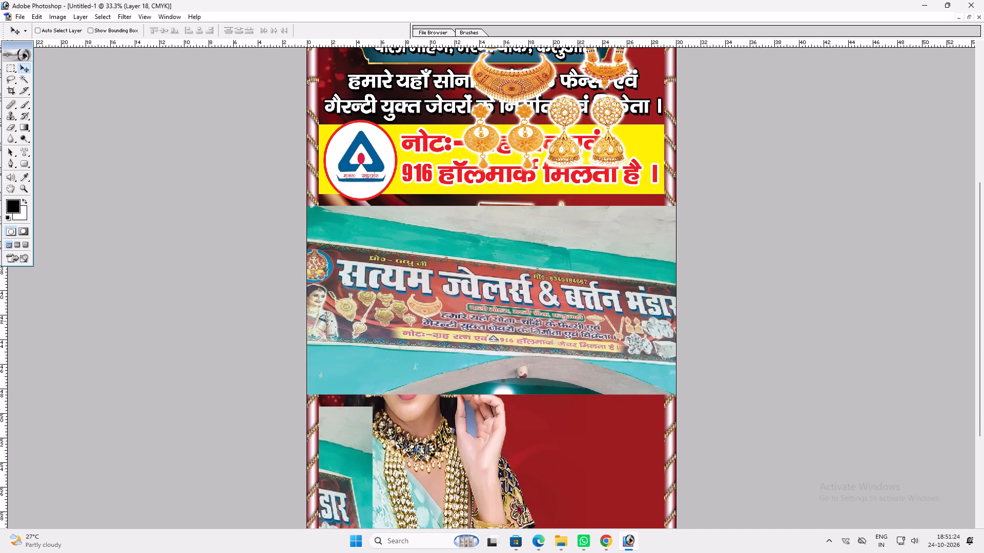
pyautogui.keyDown('ctrl'); pyautogui.click(580, 324); pyautogui.keyUp('ctrl')
pyautogui.moveTo(578, 322); pyautogui.dragTo(511, 114)
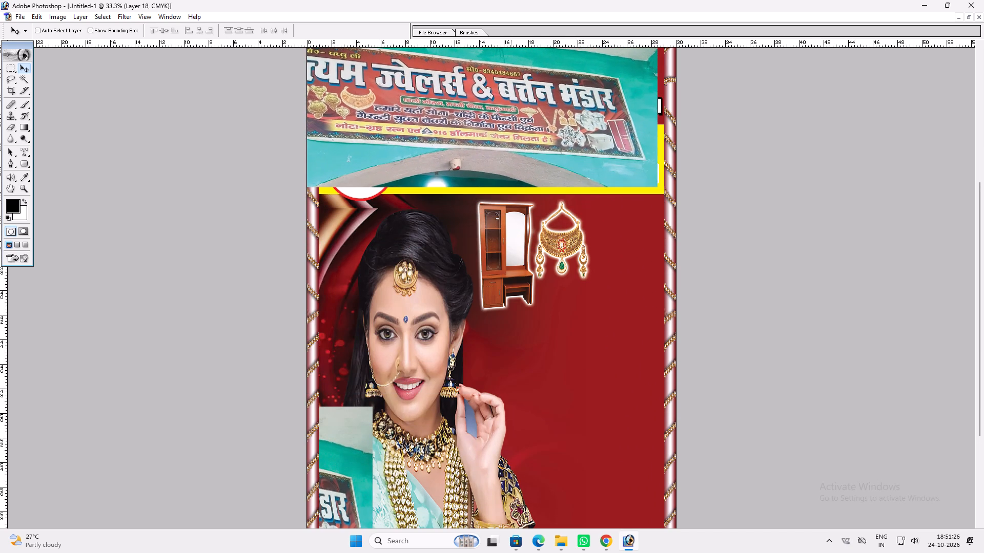
pyautogui.moveTo(511, 114); pyautogui.dragTo(510, 113)
# Copy the picture of three wardrobes from the bala Jee Jwelers banner into the new banner.
pyautogui.press('f')
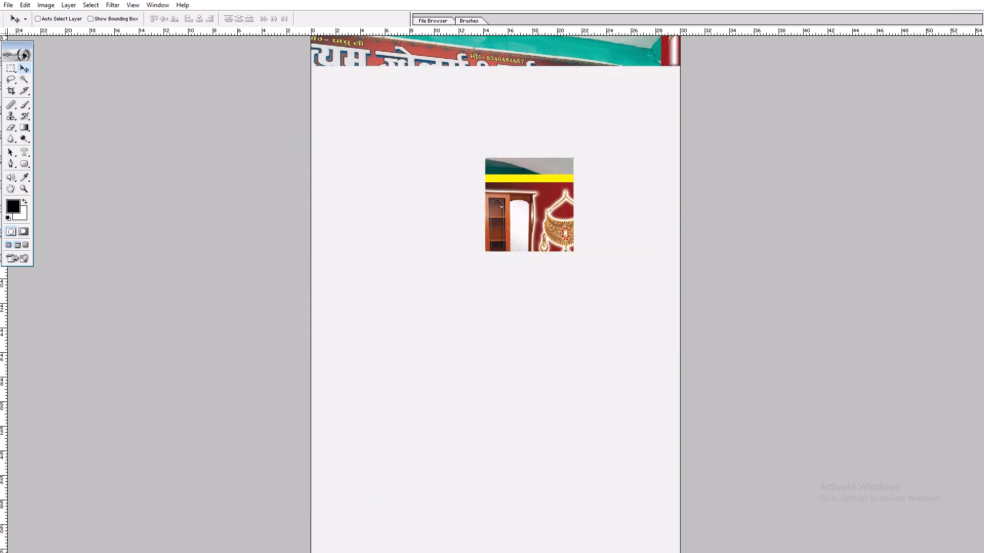
pyautogui.write('ff')
pyautogui.click(503, 217)
pyautogui.press('v')
pyautogui.keyDown('ctrl'); pyautogui.click(218, 199); pyautogui.keyUp('ctrl')
pyautogui.moveTo(218, 199); pyautogui.dragTo(223, 223)
pyautogui.hotkey('ctrl', 'z')
pyautogui.moveTo(224, 212); pyautogui.dragTo(270, 346)
pyautogui.press('v')
pyautogui.click(319, 51)
pyautogui.press('v')
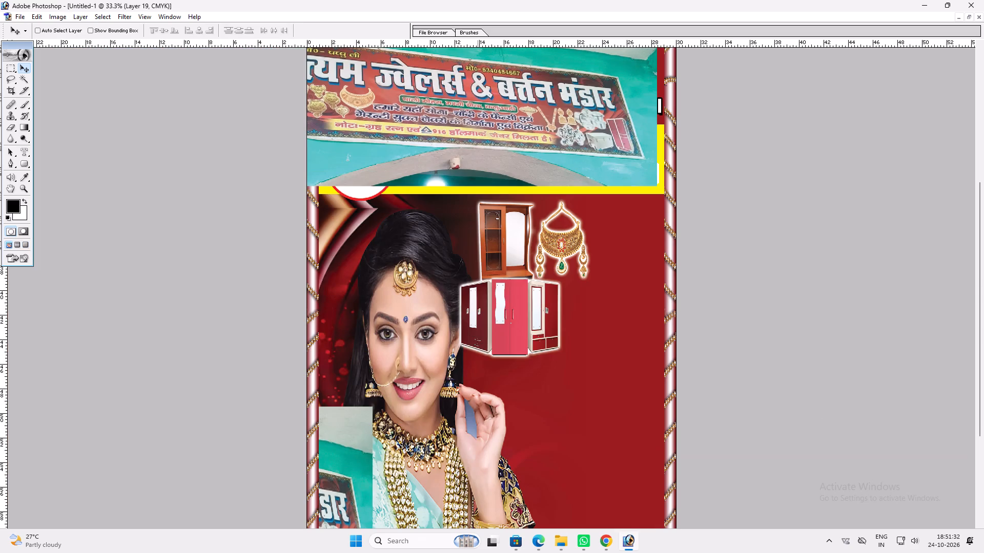
# Place the three wardrobes beside the dressing table and move the gold necklace set below them.
pyautogui.press('v')
pyautogui.moveTo(478, 310); pyautogui.dragTo(565, 245)
pyautogui.keyDown('ctrl'); pyautogui.click(539, 270); pyautogui.keyUp('ctrl')
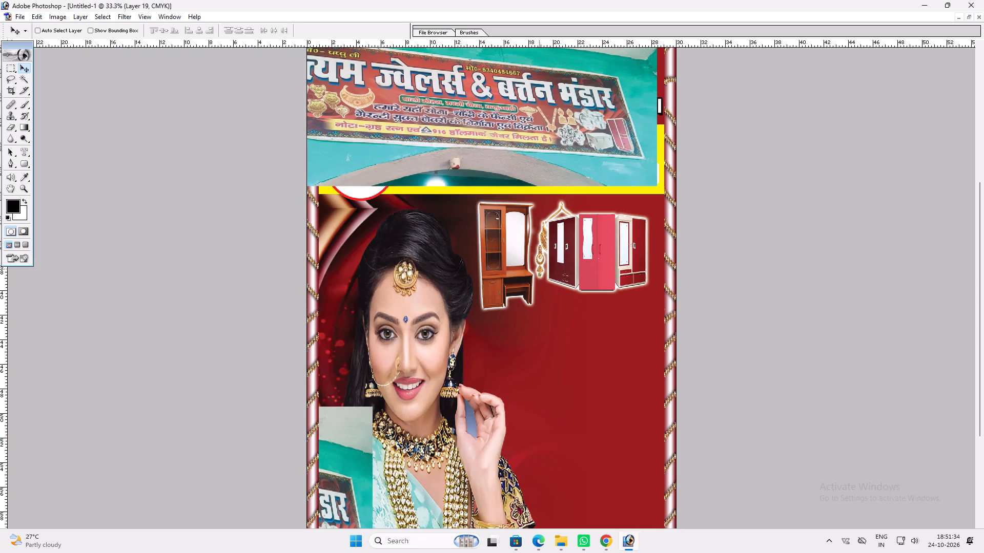
pyautogui.moveTo(539, 270); pyautogui.dragTo(547, 375)
# Enlarge the wardrobes to fill the space up to the banner's border and align their base with the dressing table.
pyautogui.keyDown('ctrl'); pyautogui.click(573, 265); pyautogui.keyUp('ctrl')
pyautogui.hotkey('ctrl', 't')
pyautogui.keyDown('shift'); pyautogui.moveTo(649, 215); pyautogui.dragTo(659, 212); pyautogui.keyUp('shift')
pyautogui.keyDown('shift'); pyautogui.moveTo(634, 210); pyautogui.dragTo(638, 202); pyautogui.keyUp('shift')
pyautogui.keyDown('shift'); pyautogui.moveTo(649, 215); pyautogui.dragTo(653, 215); pyautogui.keyUp('shift')
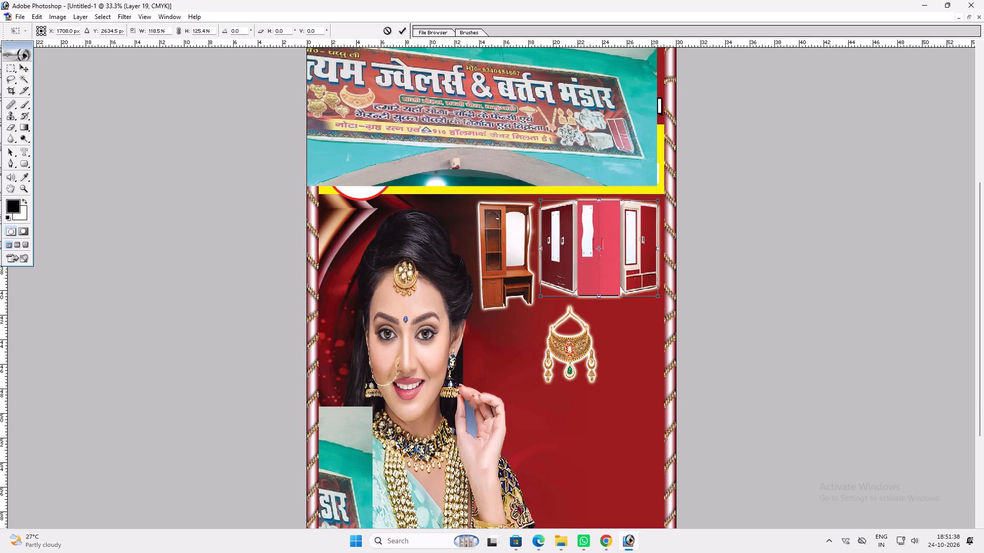
pyautogui.keyDown('shift'); pyautogui.moveTo(653, 215); pyautogui.dragTo(654, 215); pyautogui.keyUp('shift')
pyautogui.press('Return')
pyautogui.press('v')
pyautogui.hotkey('ctrl', 't')
pyautogui.keyDown('shift'); pyautogui.moveTo(613, 290); pyautogui.dragTo(619, 310); pyautogui.keyUp('shift')
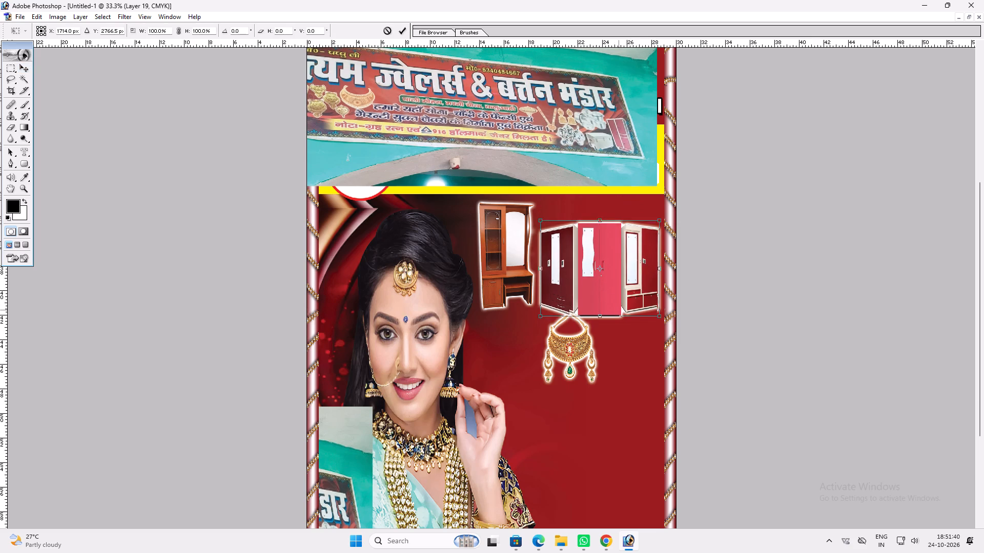
pyautogui.keyDown('shift'); pyautogui.moveTo(619, 310); pyautogui.dragTo(619, 308); pyautogui.keyUp('shift')
pyautogui.keyDown('shift'); pyautogui.click(610, 222); pyautogui.keyUp('shift')
pyautogui.hotkey('shift', 'Return')
pyautogui.press('v')
pyautogui.moveTo(603, 224); pyautogui.dragTo(603, 215)
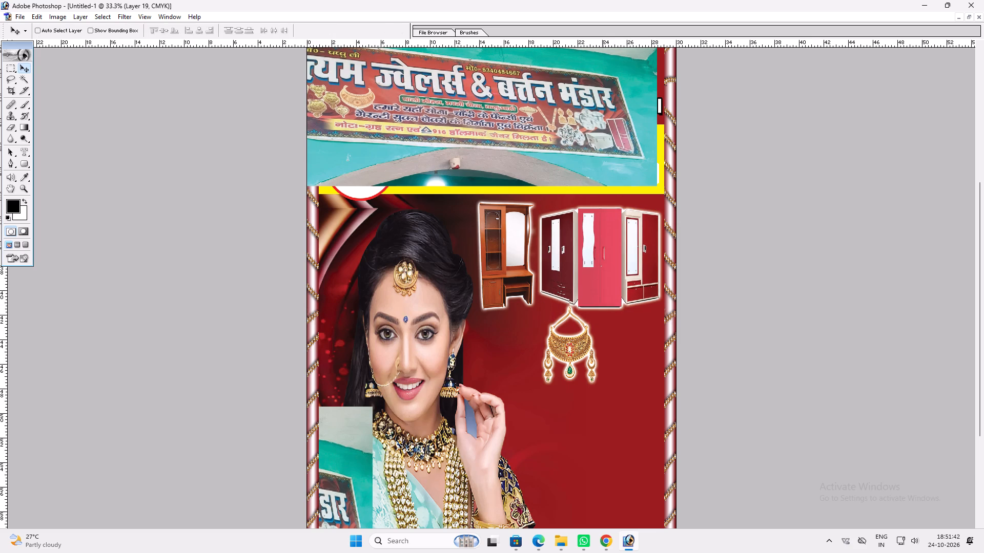
pyautogui.moveTo(603, 215); pyautogui.dragTo(604, 208)
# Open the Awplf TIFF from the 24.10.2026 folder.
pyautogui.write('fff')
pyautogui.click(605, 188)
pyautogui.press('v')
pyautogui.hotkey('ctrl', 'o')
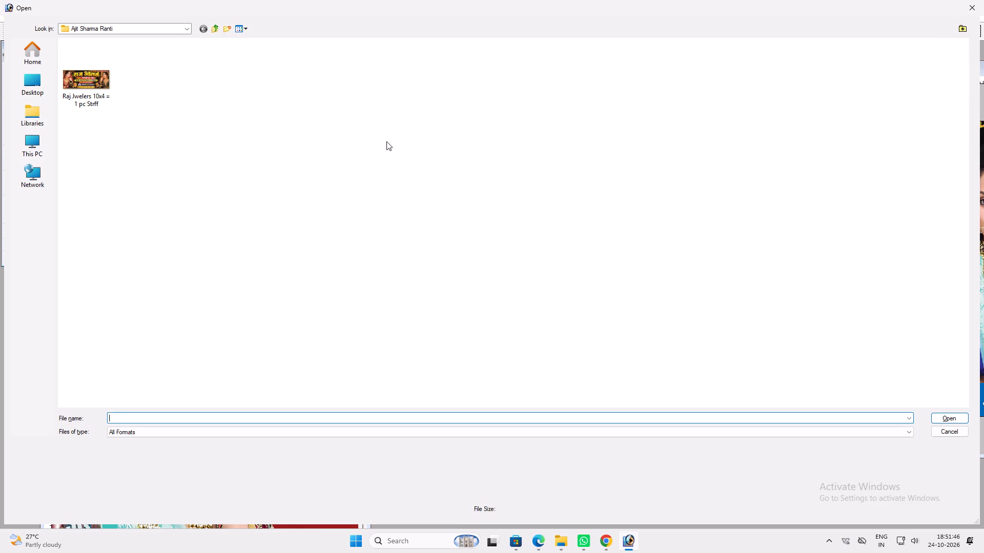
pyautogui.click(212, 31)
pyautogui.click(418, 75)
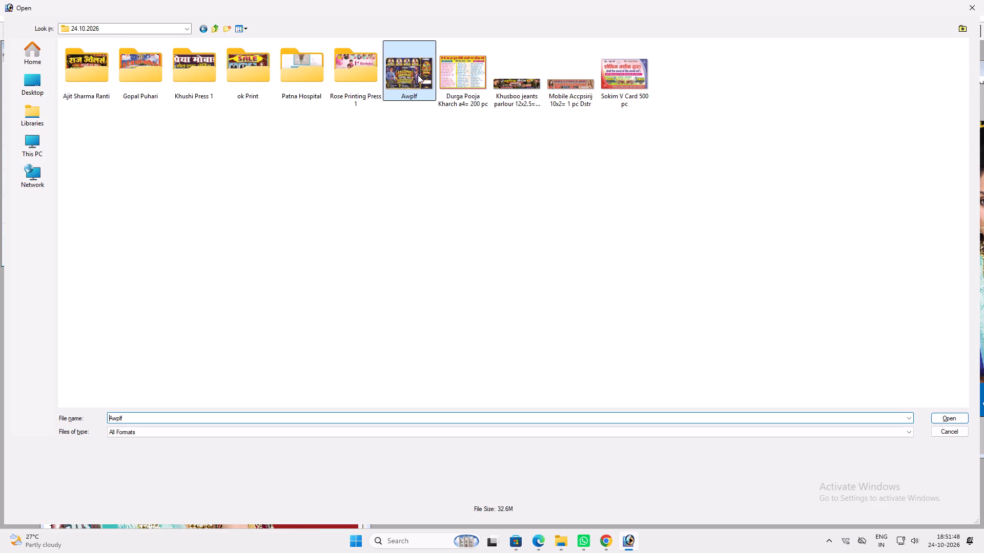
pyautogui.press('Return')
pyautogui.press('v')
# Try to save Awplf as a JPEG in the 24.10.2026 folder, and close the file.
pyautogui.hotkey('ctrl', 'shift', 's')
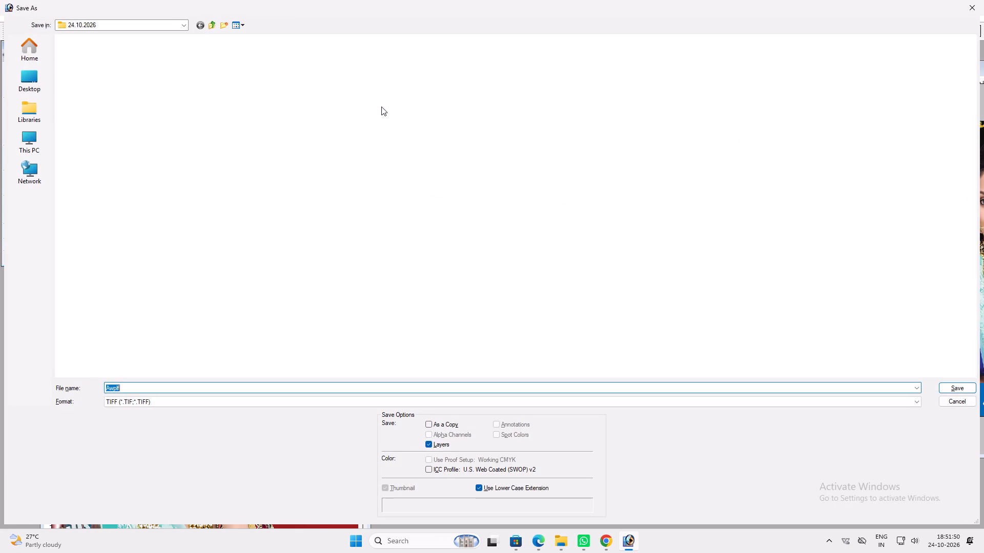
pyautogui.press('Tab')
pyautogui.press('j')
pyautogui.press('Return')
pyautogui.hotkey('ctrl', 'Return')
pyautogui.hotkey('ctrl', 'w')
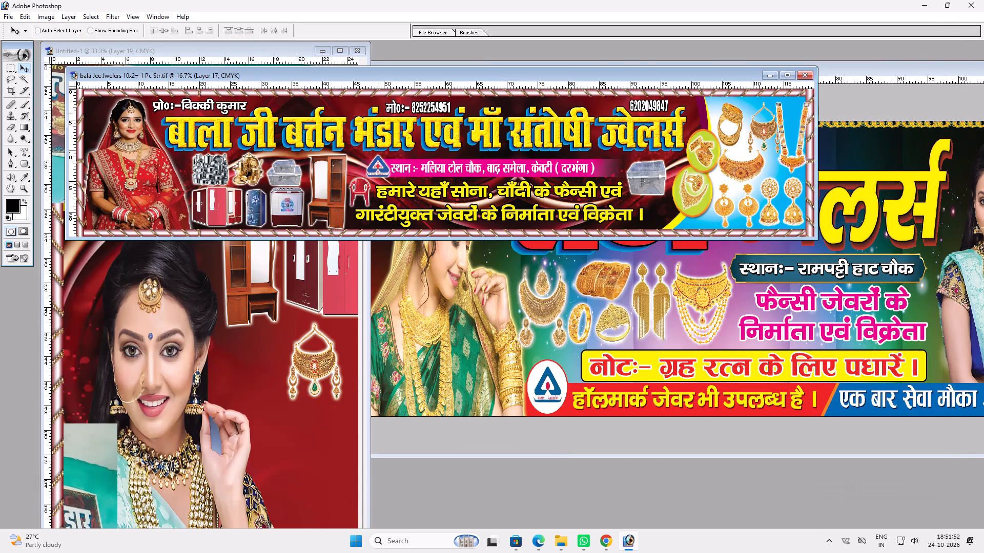
# Reopen the Awplf TIFF from the 24.10.2026 folder.
pyautogui.hotkey('ctrl', 'o')
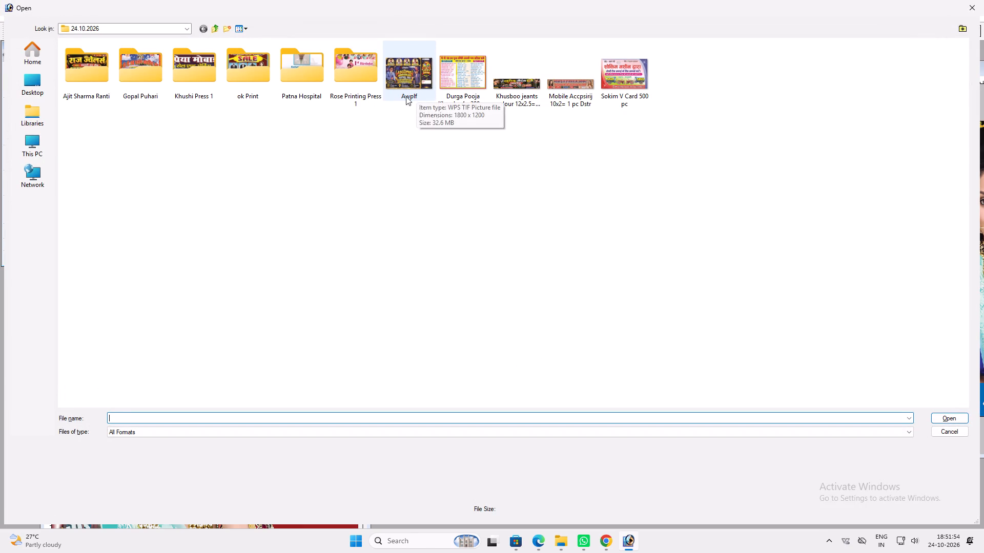
pyautogui.click(393, 90)
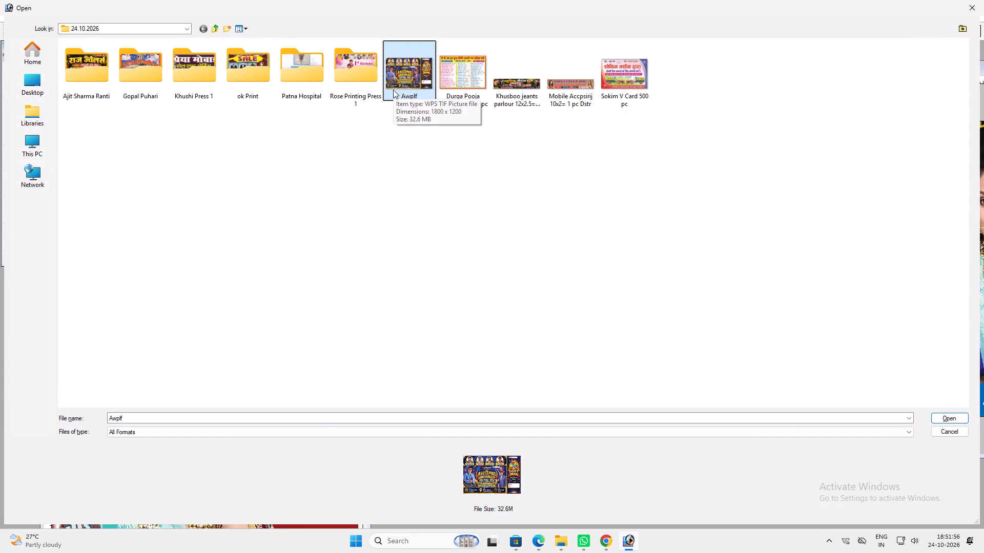
pyautogui.press('Return')
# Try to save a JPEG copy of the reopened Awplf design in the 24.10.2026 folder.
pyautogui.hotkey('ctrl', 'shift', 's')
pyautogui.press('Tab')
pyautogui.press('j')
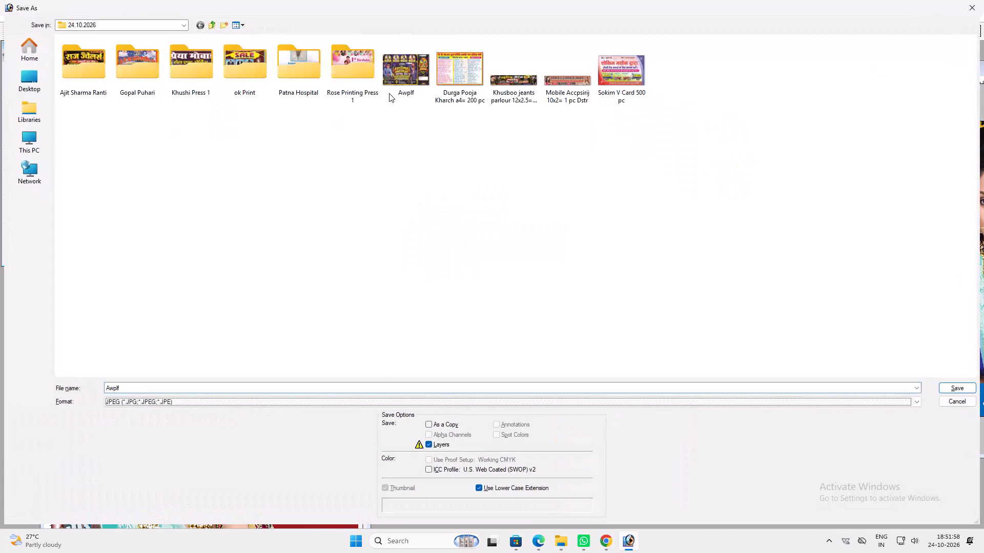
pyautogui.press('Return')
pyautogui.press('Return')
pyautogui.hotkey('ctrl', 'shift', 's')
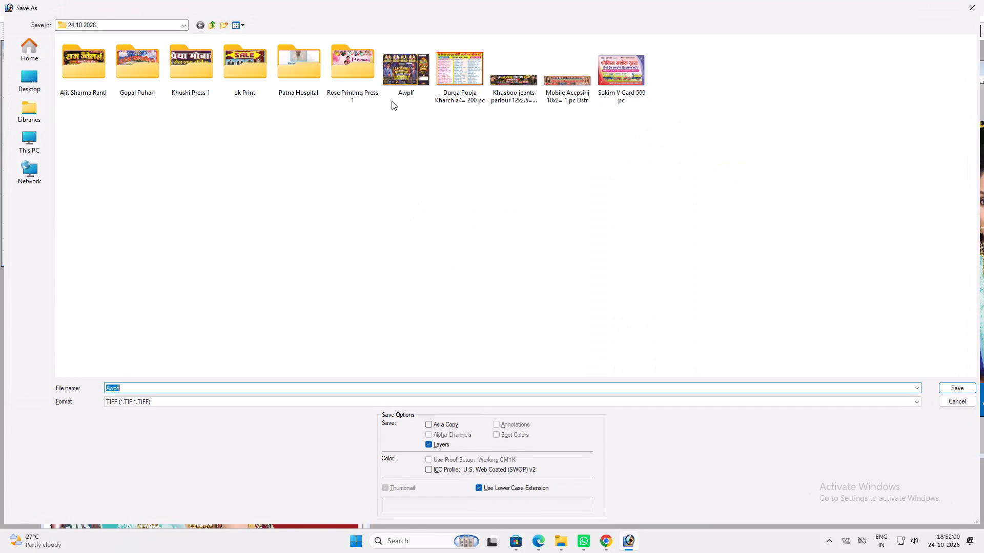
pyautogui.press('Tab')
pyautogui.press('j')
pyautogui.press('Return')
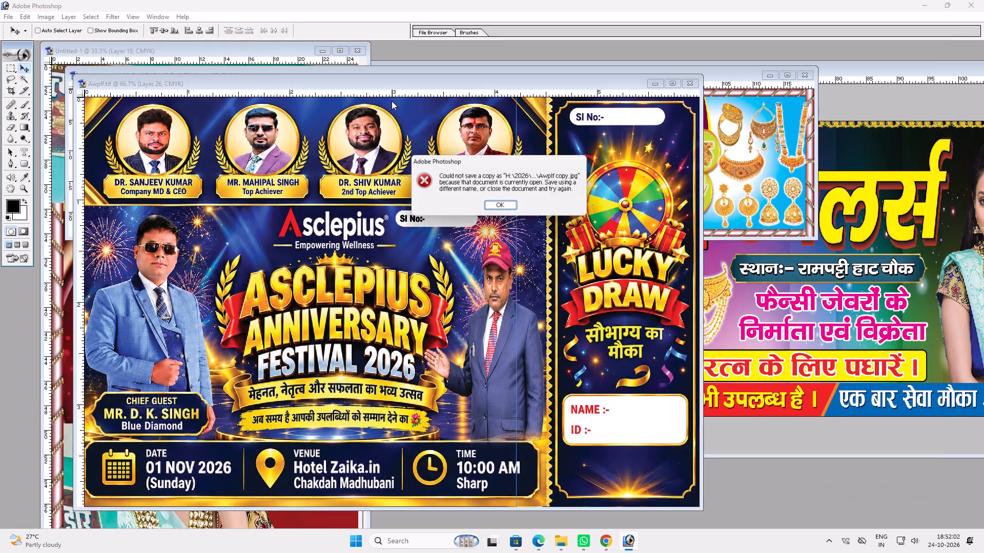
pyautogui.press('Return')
# Capture a screenshot of the whole Awplf ticket design, fitted to the maximised window with its guides hidden.
pyautogui.doubleClick(513, 82)
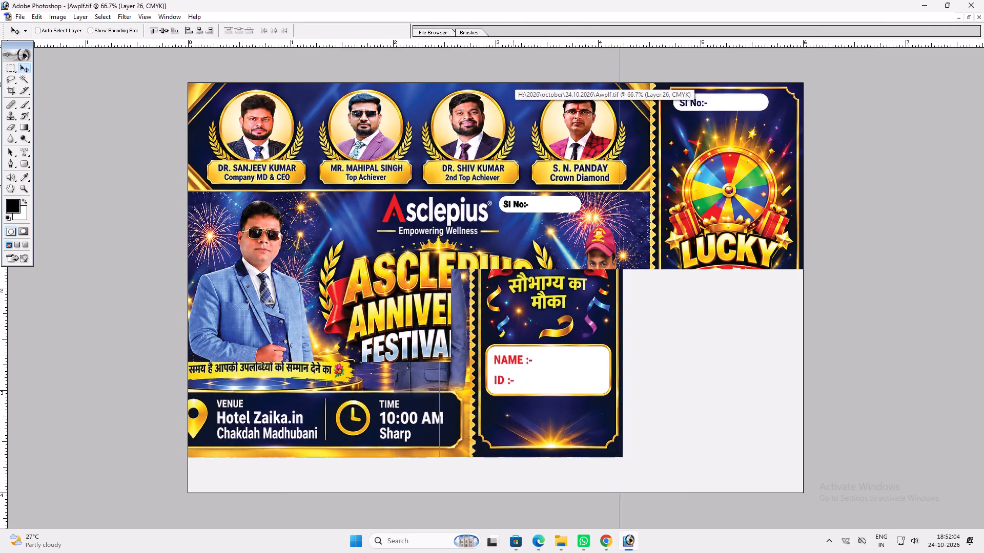
pyautogui.hotkey('ctrl', '0')
pyautogui.hotkey('ctrl', 'h')
pyautogui.press('Print')
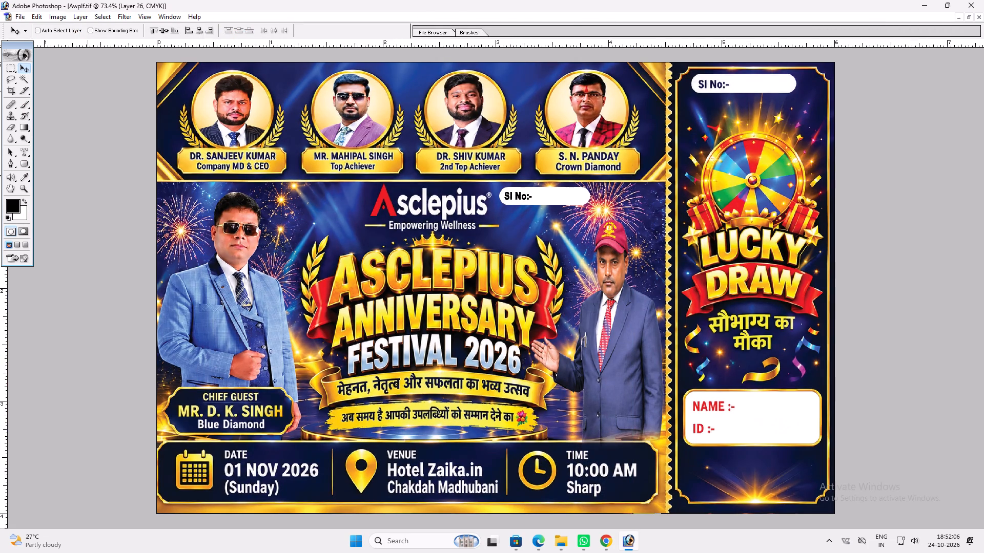
pyautogui.moveTo(154, 62); pyautogui.dragTo(835, 511)
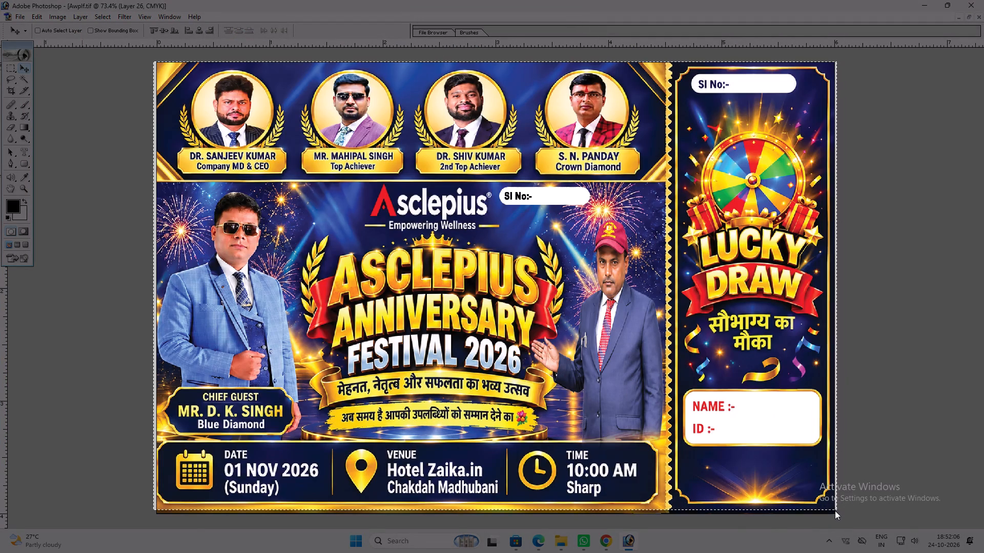
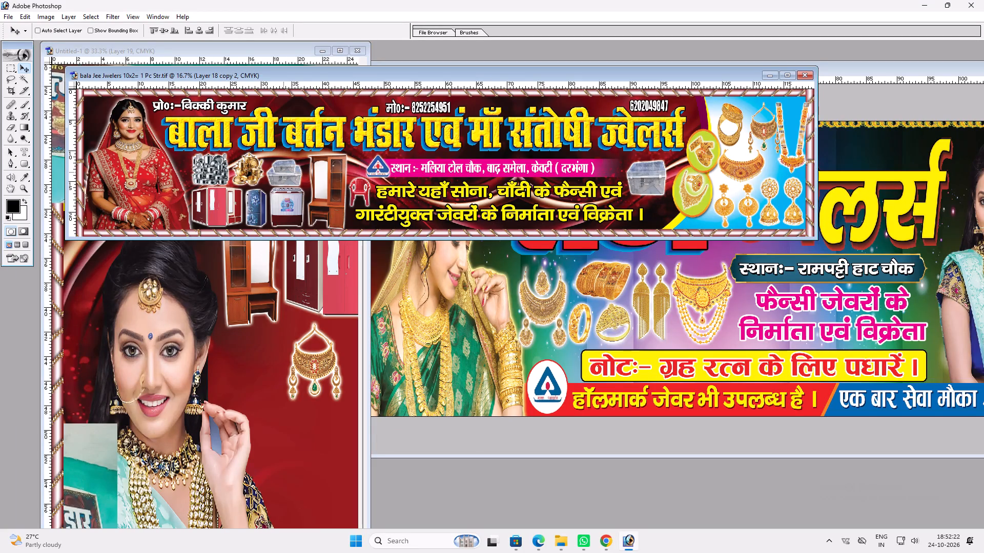
# Copy the steel trunk boxes from the bala Jee Jwelers banner into the new vertical banner.
pyautogui.moveTo(293, 154); pyautogui.dragTo(294, 146)
pyautogui.hotkey('ctrl', 'z')
pyautogui.moveTo(289, 148); pyautogui.dragTo(297, 325)
pyautogui.press('v')
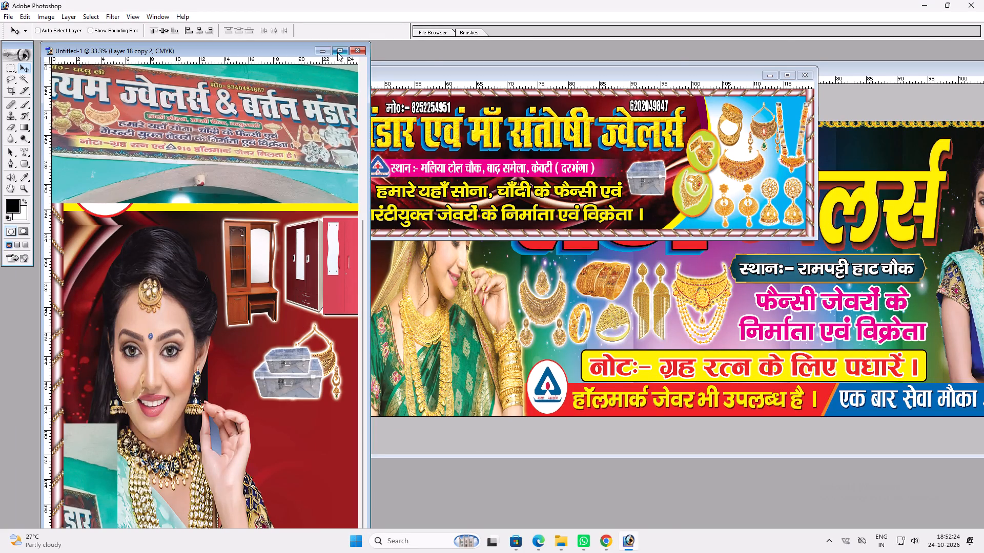
# Place the trunk boxes below the dressing table and wardrobes and widen them slightly.
pyautogui.click(337, 52)
pyautogui.press('space')
pyautogui.press('v')
pyautogui.press('v')
pyautogui.moveTo(575, 351); pyautogui.dragTo(545, 338)
pyautogui.hotkey('ctrl', 't')
pyautogui.keyDown('shift'); pyautogui.moveTo(547, 369); pyautogui.dragTo(584, 374); pyautogui.keyUp('shift')
pyautogui.hotkey('shift', 'Return')
pyautogui.press('v')
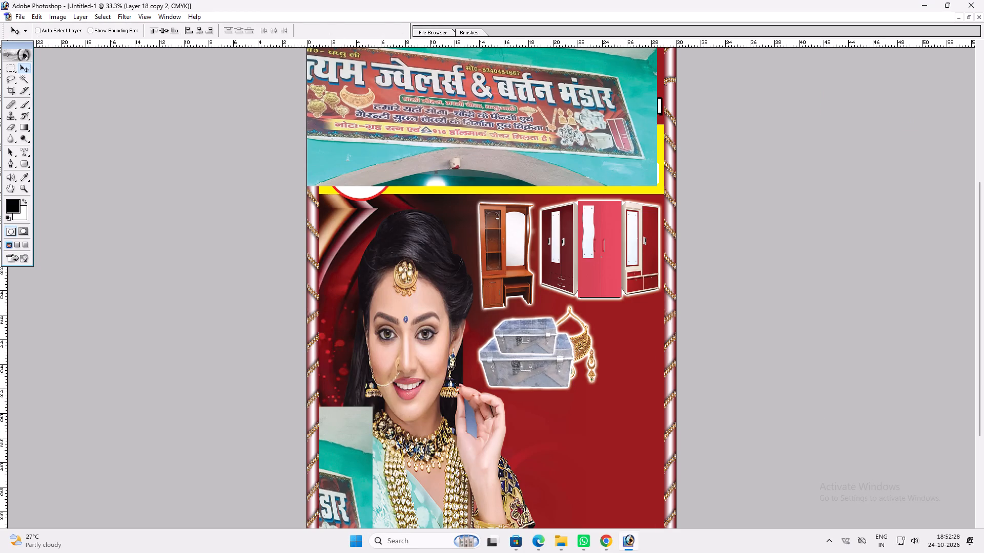
pyautogui.click(574, 370)
pyautogui.hotkey('ctrl', 't')
pyautogui.keyDown('shift'); pyautogui.moveTo(577, 335); pyautogui.dragTo(584, 333); pyautogui.keyUp('shift')
pyautogui.press('Return')
# Copy the golden utensil set from the bala Jee Jwelers banner into the new banner.
pyautogui.write('fff')
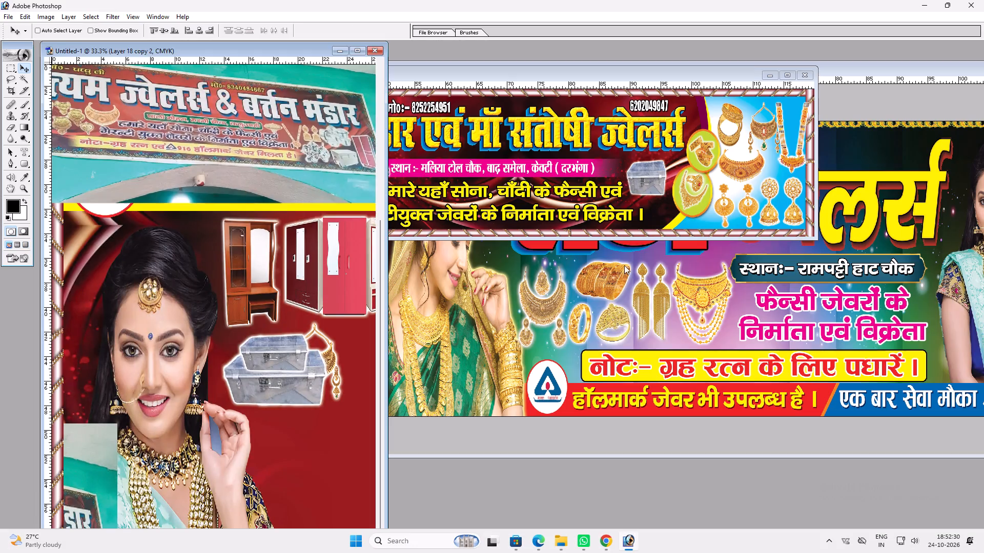
pyautogui.click(642, 191)
pyautogui.press('v')
pyautogui.keyDown('ctrl'); pyautogui.click(250, 171); pyautogui.keyUp('ctrl')
pyautogui.moveTo(250, 171); pyautogui.dragTo(305, 331)
# Place the utensil set beside the trunk boxes under the wardrobes, stretching its height to about 133% and widening it slightly.
pyautogui.click(354, 58)
pyautogui.click(357, 51)
pyautogui.press('space')
pyautogui.moveTo(476, 291); pyautogui.dragTo(464, 248)
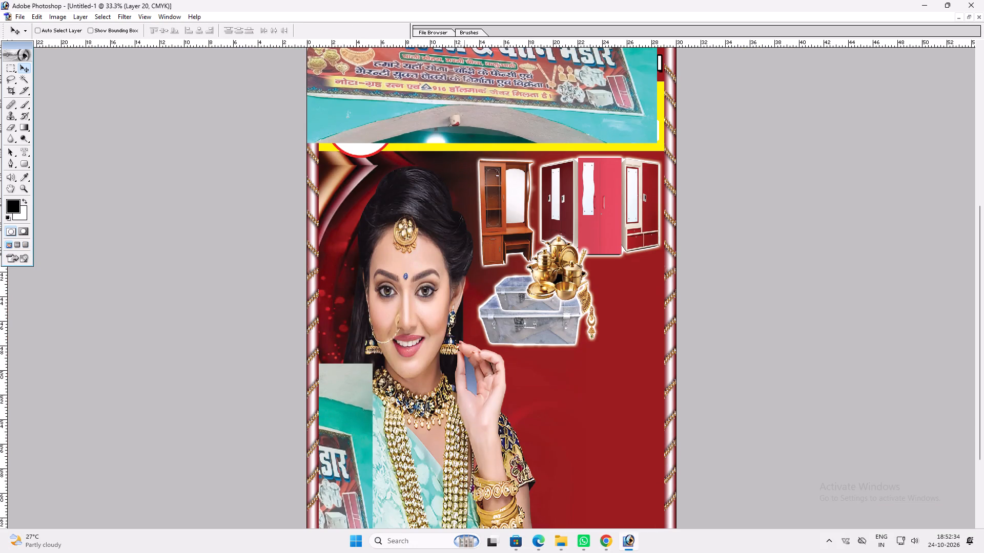
pyautogui.press('v')
pyautogui.moveTo(603, 293); pyautogui.dragTo(665, 342)
pyautogui.hotkey('ctrl', 't')
pyautogui.keyDown('ctrl'); pyautogui.moveTo(625, 285); pyautogui.dragTo(629, 264); pyautogui.keyUp('ctrl')
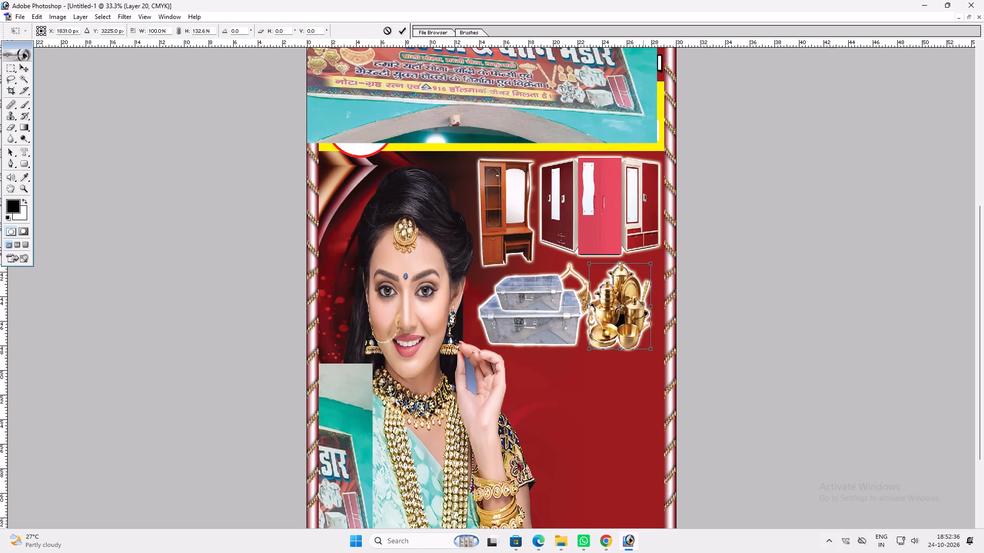
pyautogui.keyDown('shift'); pyautogui.moveTo(655, 283); pyautogui.dragTo(660, 284); pyautogui.keyUp('shift')
pyautogui.hotkey('shift', 'Return')
pyautogui.press('v')
# Narrow the trunk boxes and make them slightly taller, leaving room for the utensil set.
pyautogui.keyDown('ctrl'); pyautogui.click(541, 315); pyautogui.keyUp('ctrl')
pyautogui.hotkey('ctrl', 't')
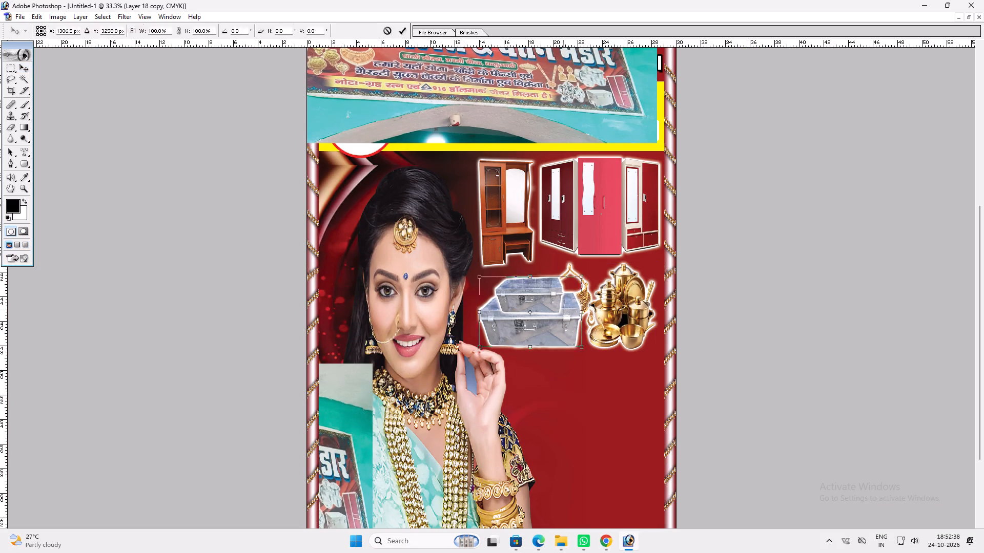
pyautogui.keyDown('shift'); pyautogui.moveTo(578, 300); pyautogui.dragTo(565, 302); pyautogui.keyUp('shift')
pyautogui.keyDown('shift'); pyautogui.moveTo(530, 272); pyautogui.dragTo(537, 269); pyautogui.keyUp('shift')
pyautogui.hotkey('shift', 'Return')
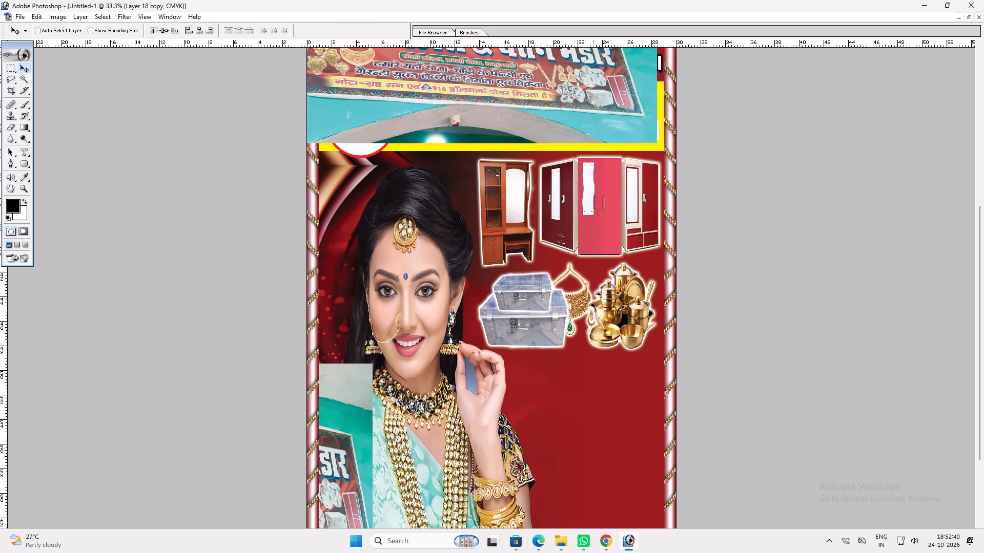
# Widen the golden utensil set to about 115.5% toward the trunk boxes.
pyautogui.keyDown('ctrl'); pyautogui.click(611, 308); pyautogui.keyUp('ctrl')
pyautogui.hotkey('ctrl', 't')
pyautogui.keyDown('shift'); pyautogui.moveTo(589, 303); pyautogui.dragTo(579, 304); pyautogui.keyUp('shift')
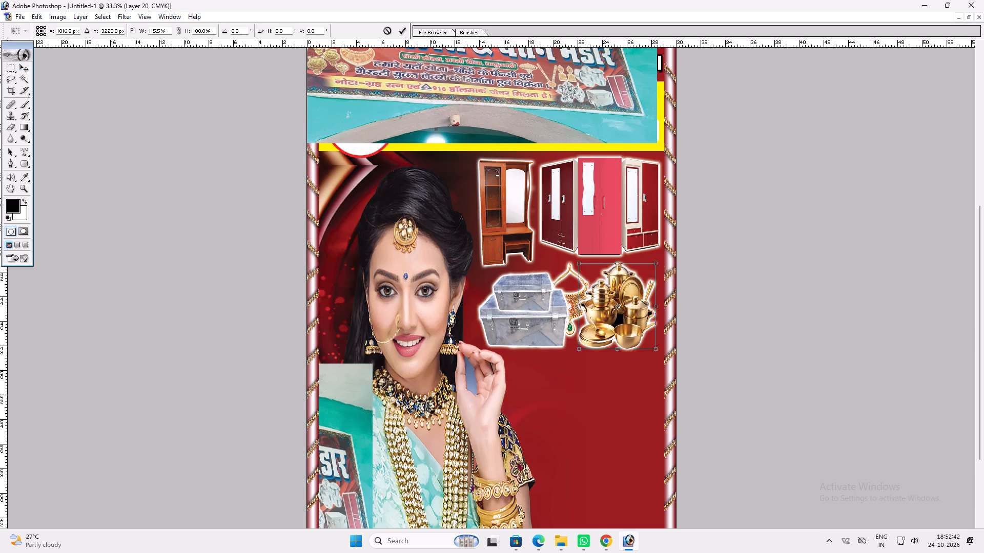
pyautogui.keyDown('shift'); pyautogui.click(654, 268); pyautogui.keyUp('shift')
pyautogui.press('Return')
pyautogui.press('v')
# Move the green-stone necklace set below the trunk boxes and widen it.
pyautogui.keyDown('ctrl'); pyautogui.click(578, 296); pyautogui.keyUp('ctrl')
pyautogui.press('space')
pyautogui.moveTo(556, 376); pyautogui.dragTo(545, 244)
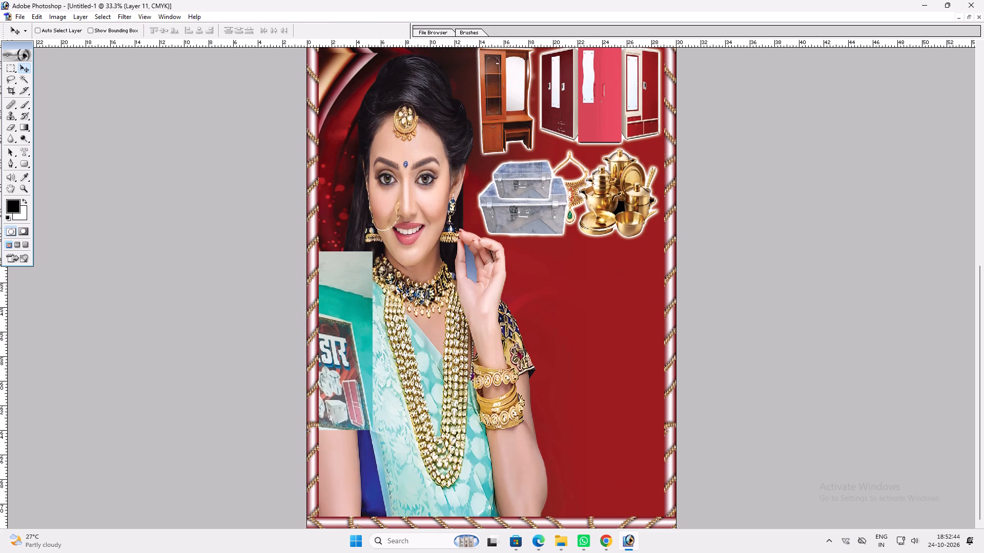
pyautogui.press('v')
pyautogui.moveTo(572, 202); pyautogui.dragTo(551, 293)
pyautogui.hotkey('ctrl', 't')
pyautogui.keyDown('shift'); pyautogui.moveTo(576, 280); pyautogui.dragTo(591, 276); pyautogui.keyUp('shift')
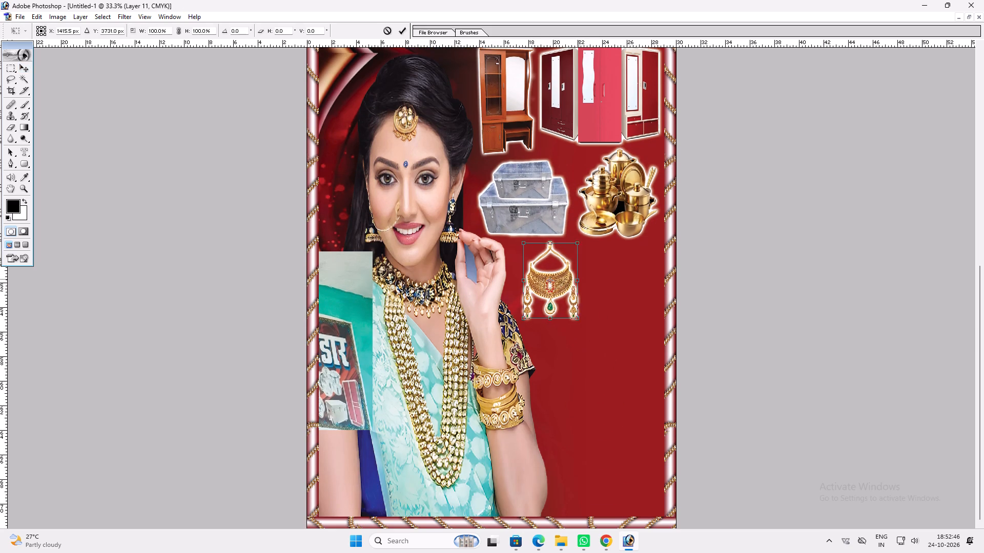
pyautogui.keyDown('shift'); pyautogui.moveTo(591, 276); pyautogui.dragTo(593, 275); pyautogui.keyUp('shift')
pyautogui.press('Return')
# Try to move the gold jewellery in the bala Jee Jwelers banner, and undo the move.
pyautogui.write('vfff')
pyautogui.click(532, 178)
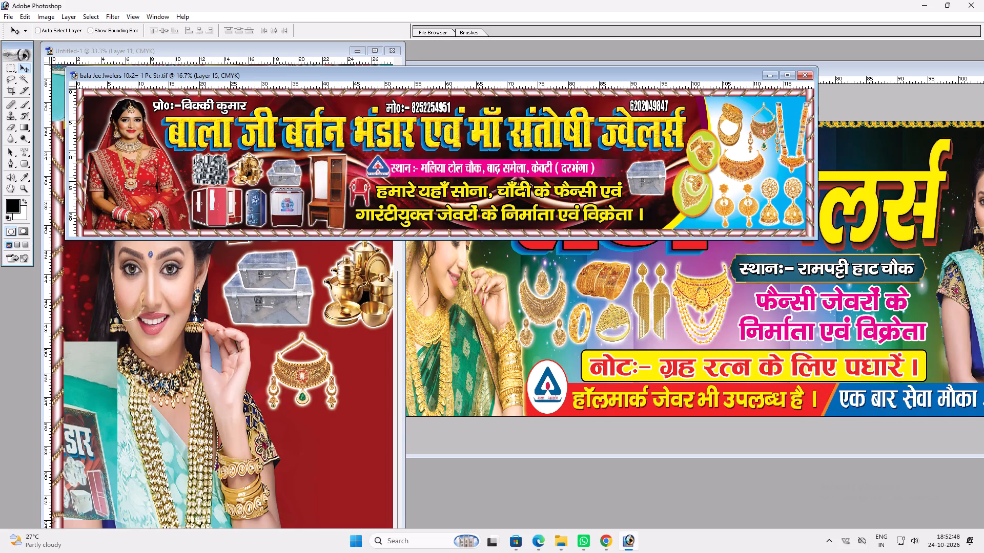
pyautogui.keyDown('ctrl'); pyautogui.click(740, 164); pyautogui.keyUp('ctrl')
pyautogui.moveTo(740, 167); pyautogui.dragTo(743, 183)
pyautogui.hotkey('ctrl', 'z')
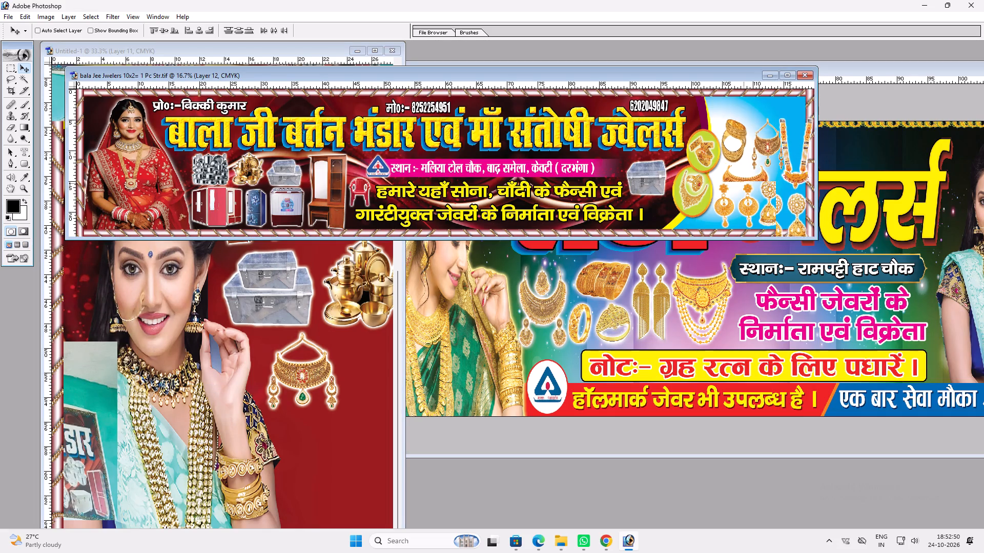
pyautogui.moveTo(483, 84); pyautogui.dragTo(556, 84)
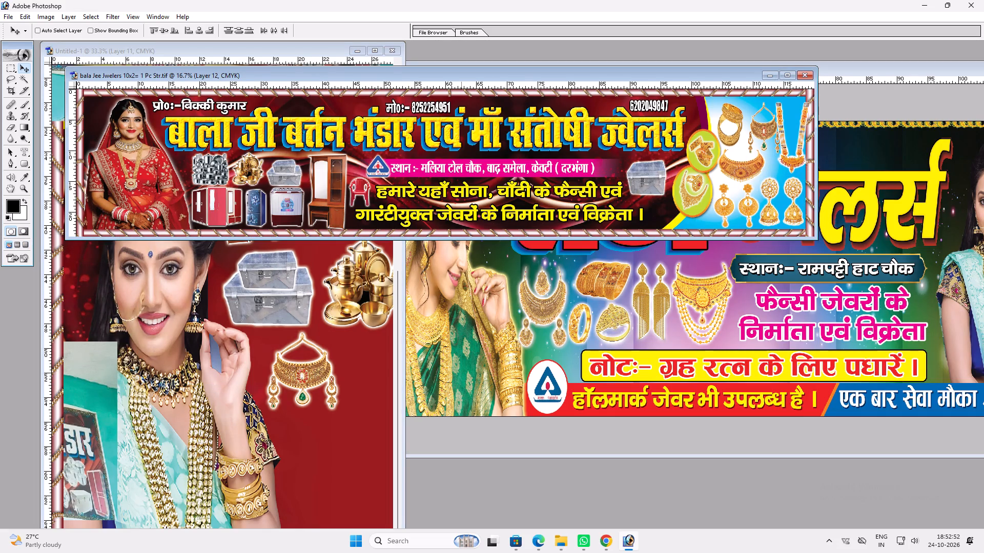
# Close the bala Jee Jwelers banner.
pyautogui.hotkey('ctrl', 'w')
# Send the shop-sign reference photo covering the new banner's headline behind the other layers.
pyautogui.click(376, 52)
pyautogui.press('space')
pyautogui.press('space')
pyautogui.moveTo(487, 117); pyautogui.dragTo(516, 218)
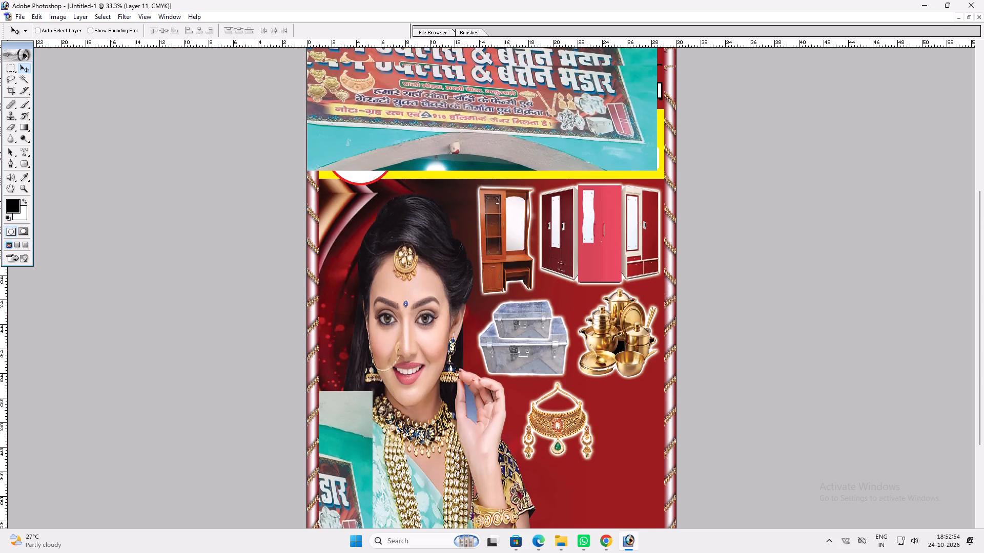
pyautogui.moveTo(516, 218); pyautogui.dragTo(564, 355)
pyautogui.keyDown('ctrl'); pyautogui.click(560, 217); pyautogui.keyUp('ctrl')
pyautogui.hotkey('ctrl', 'shift', '[')
# Move the broad gold necklace from the text area down beside the green-stone necklace set, below the utensils.
pyautogui.press('v')
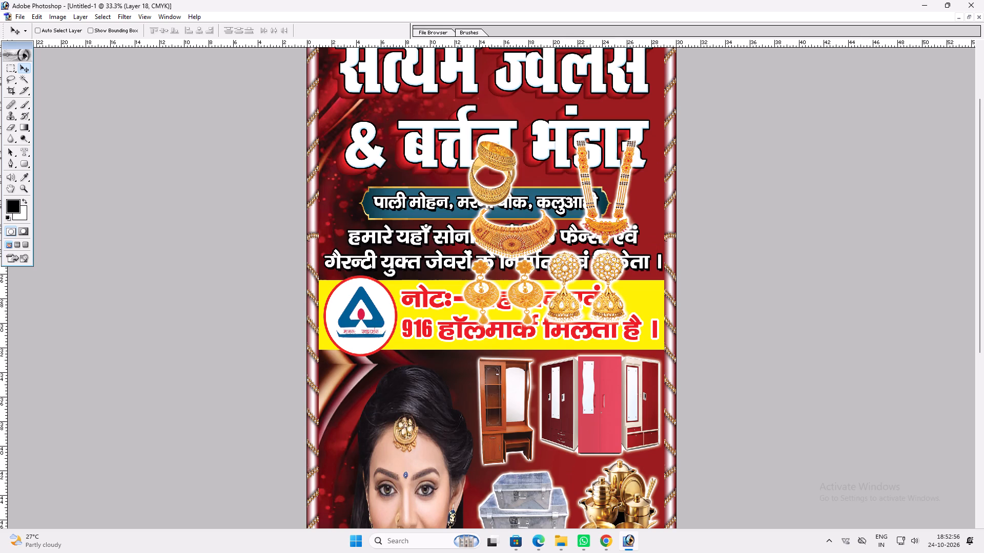
pyautogui.rightClick(537, 237)
pyautogui.click(548, 240)
pyautogui.keyDown('ctrl'); pyautogui.keyDown('shift'); pyautogui.rightClick(536, 237); pyautogui.keyUp('shift'); pyautogui.keyUp('ctrl')
pyautogui.keyDown('ctrl'); pyautogui.keyDown('shift'); pyautogui.moveTo(538, 244); pyautogui.dragTo(544, 250); pyautogui.keyUp('shift'); pyautogui.keyUp('ctrl')
pyautogui.press('space')
pyautogui.moveTo(535, 260); pyautogui.dragTo(522, 171)
pyautogui.press('v')
pyautogui.moveTo(521, 164); pyautogui.dragTo(582, 320)
pyautogui.press('space')
pyautogui.moveTo(572, 376); pyautogui.dragTo(561, 337)
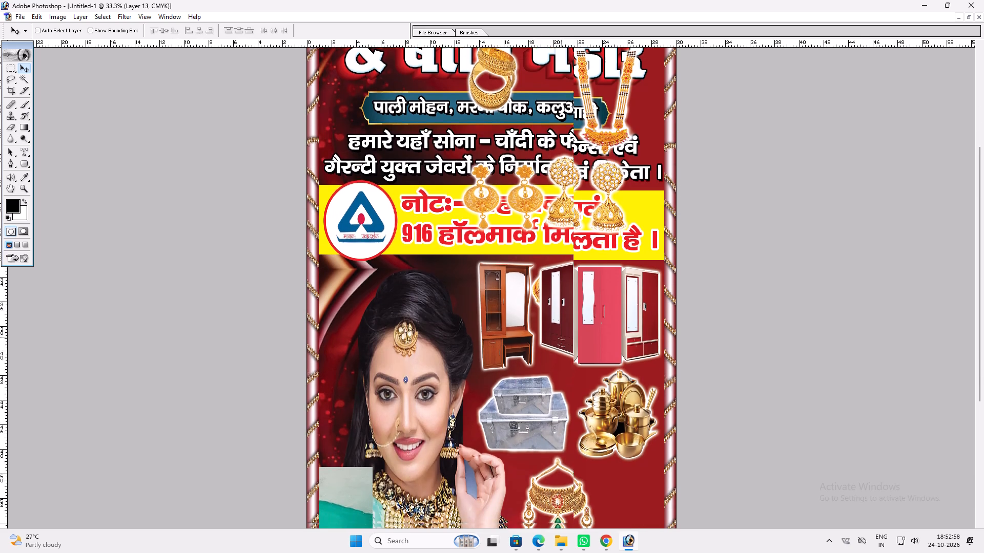
pyautogui.moveTo(561, 337); pyautogui.dragTo(528, 152)
pyautogui.press('v')
pyautogui.moveTo(530, 142); pyautogui.dragTo(602, 347)
# Resize the broad gold necklace to fit between the green-stone set and the rope border, making it taller.
pyautogui.hotkey('ctrl', 't')
pyautogui.keyDown('shift'); pyautogui.moveTo(684, 275); pyautogui.dragTo(655, 282); pyautogui.keyUp('shift')
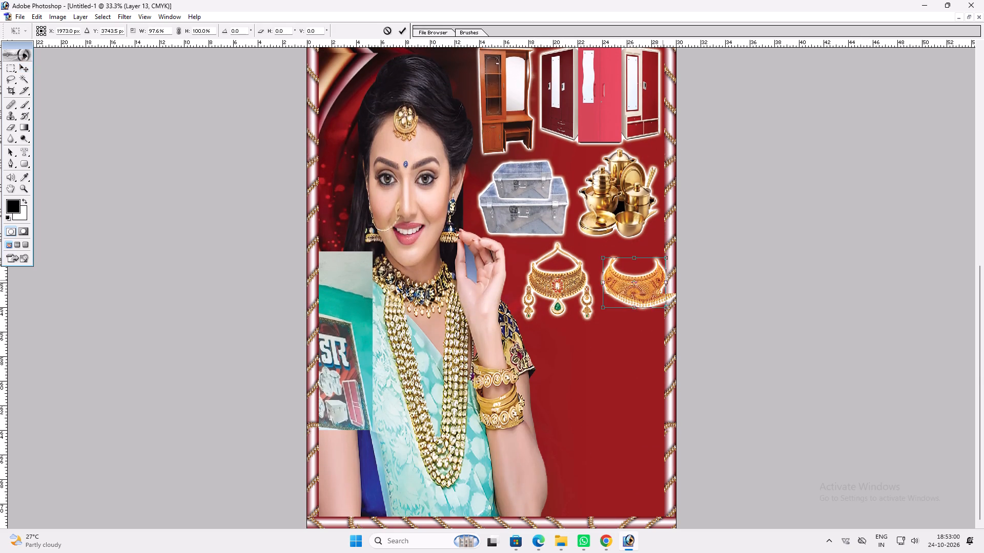
pyautogui.keyDown('shift'); pyautogui.moveTo(655, 282); pyautogui.dragTo(653, 282); pyautogui.keyUp('shift')
pyautogui.press('Return')
pyautogui.press('v')
pyautogui.moveTo(653, 284); pyautogui.dragTo(647, 293)
pyautogui.hotkey('ctrl', 't')
pyautogui.keyDown('shift'); pyautogui.moveTo(649, 267); pyautogui.dragTo(653, 266); pyautogui.keyUp('shift')
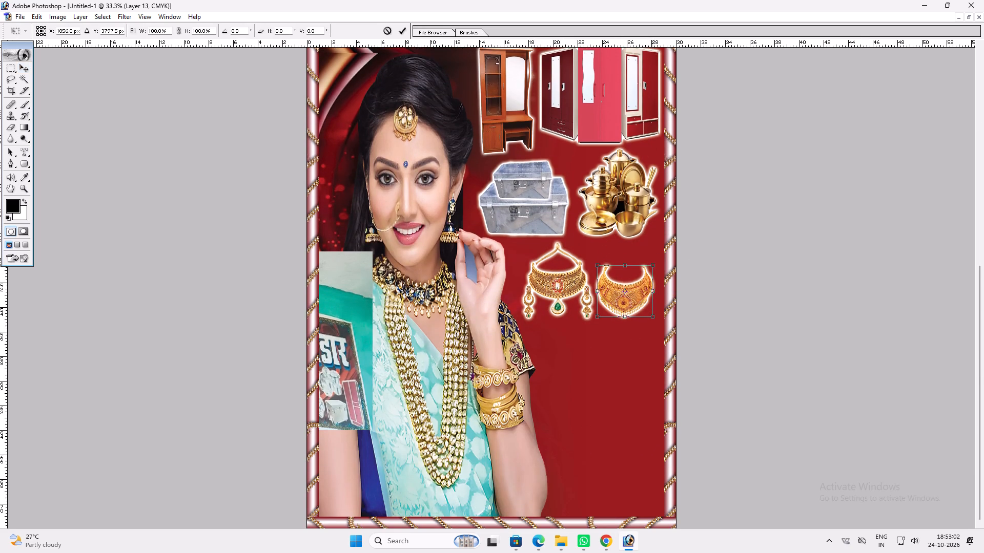
pyautogui.keyDown('shift'); pyautogui.moveTo(653, 266); pyautogui.dragTo(655, 265); pyautogui.keyUp('shift')
pyautogui.keyDown('shift'); pyautogui.moveTo(641, 263); pyautogui.dragTo(646, 251); pyautogui.keyUp('shift')
pyautogui.keyDown('shift'); pyautogui.click(652, 252); pyautogui.keyUp('shift')
pyautogui.hotkey('shift', 'Return')
pyautogui.press('v')
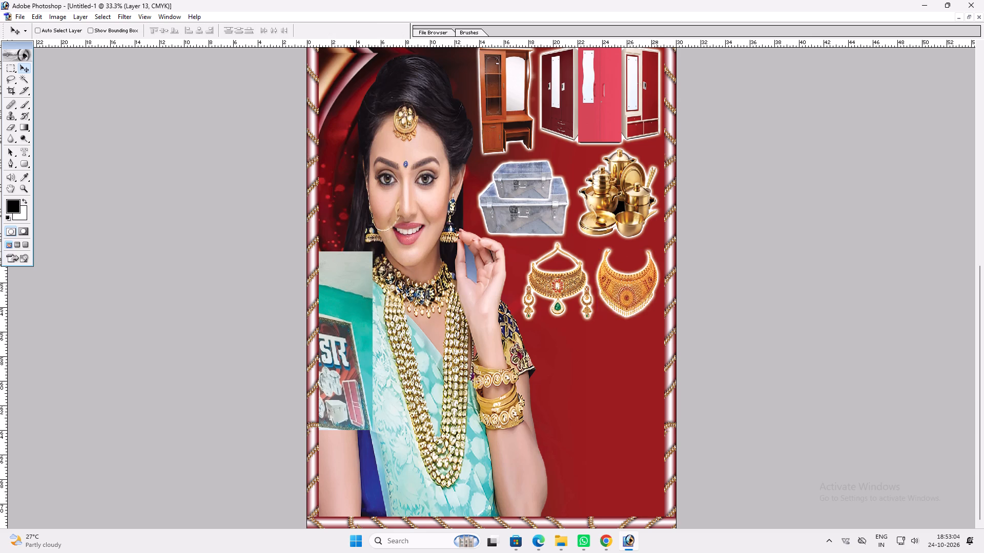
# Move the round drop earrings (Layer 14) from the yellow note strip down below the green-stone necklace set.
pyautogui.press('space')
pyautogui.press('space')
pyautogui.press('space')
pyautogui.press('space')
pyautogui.press('space')
pyautogui.press('space')
pyautogui.press('space')
pyautogui.press('space')
pyautogui.moveTo(622, 232); pyautogui.dragTo(614, 368)
pyautogui.moveTo(562, 221); pyautogui.dragTo(569, 282)
pyautogui.press('v')
pyautogui.keyDown('ctrl'); pyautogui.click(522, 177); pyautogui.keyUp('ctrl')
pyautogui.keyDown('ctrl'); pyautogui.click(519, 185); pyautogui.keyUp('ctrl')
pyautogui.moveTo(519, 185); pyautogui.dragTo(537, 257)
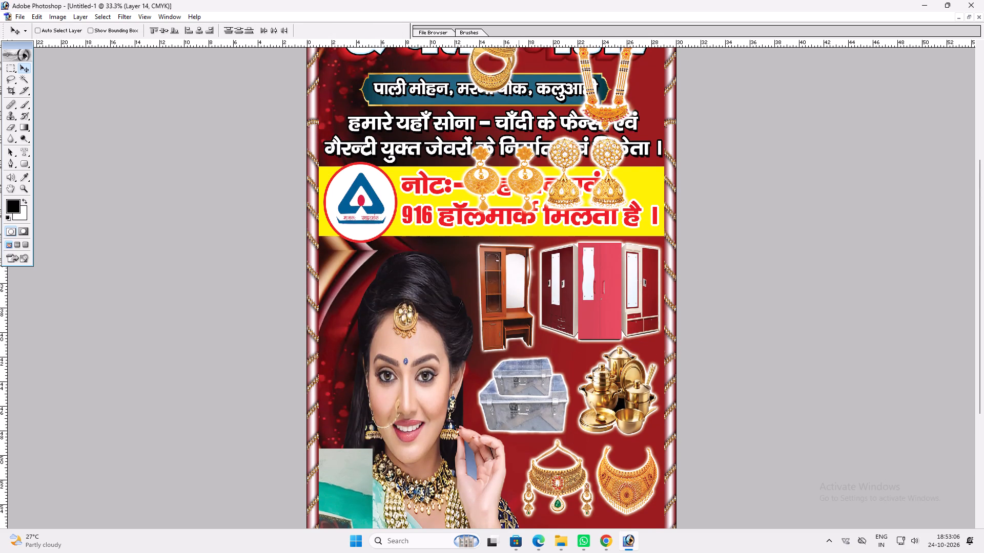
pyautogui.moveTo(537, 257); pyautogui.dragTo(538, 269)
pyautogui.hotkey('ctrl', 'z')
pyautogui.keyDown('ctrl'); pyautogui.keyDown('shift'); pyautogui.rightClick(520, 181); pyautogui.keyUp('shift'); pyautogui.keyUp('ctrl')
pyautogui.keyDown('ctrl'); pyautogui.keyDown('shift'); pyautogui.click(521, 186); pyautogui.keyUp('shift'); pyautogui.keyUp('ctrl')
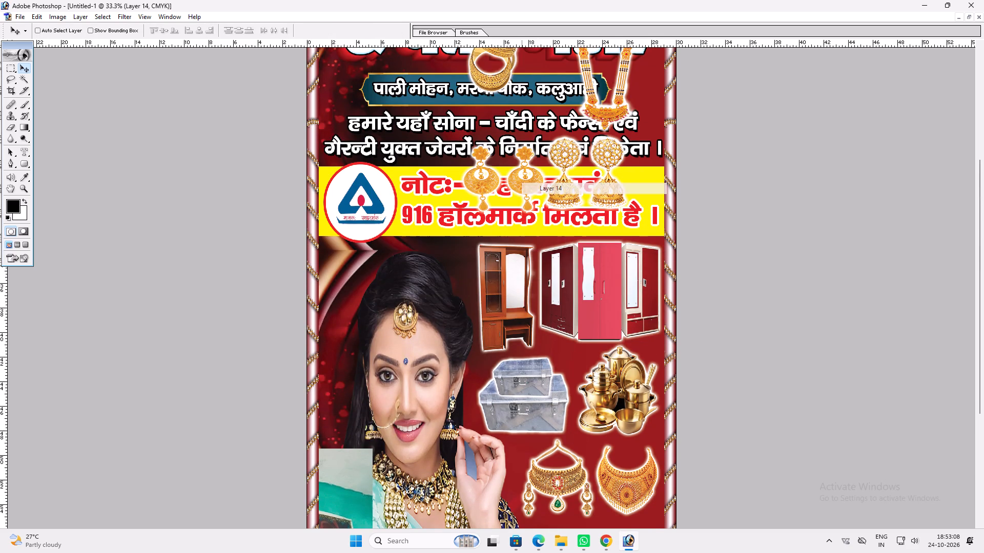
pyautogui.press('space')
pyautogui.moveTo(523, 231); pyautogui.dragTo(510, 181)
pyautogui.press('v')
pyautogui.moveTo(511, 153); pyautogui.dragTo(562, 478)
pyautogui.press('space')
pyautogui.moveTo(562, 478); pyautogui.dragTo(562, 305)
pyautogui.moveTo(566, 320); pyautogui.dragTo(589, 370)
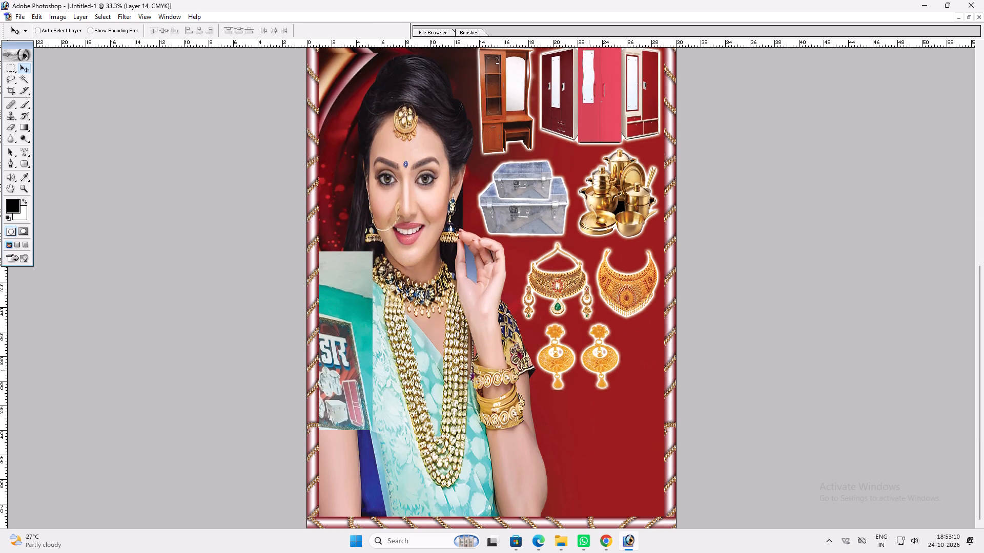
pyautogui.moveTo(589, 370); pyautogui.dragTo(587, 376)
# Narrow the pair of drop earrings and make it slightly taller beside the woman's sleeve.
pyautogui.hotkey('ctrl', 't')
pyautogui.keyDown('shift'); pyautogui.moveTo(612, 348); pyautogui.dragTo(596, 348); pyautogui.keyUp('shift')
pyautogui.keyDown('shift'); pyautogui.moveTo(577, 331); pyautogui.dragTo(584, 329); pyautogui.keyUp('shift')
pyautogui.keyDown('shift'); pyautogui.click(596, 326); pyautogui.keyUp('shift')
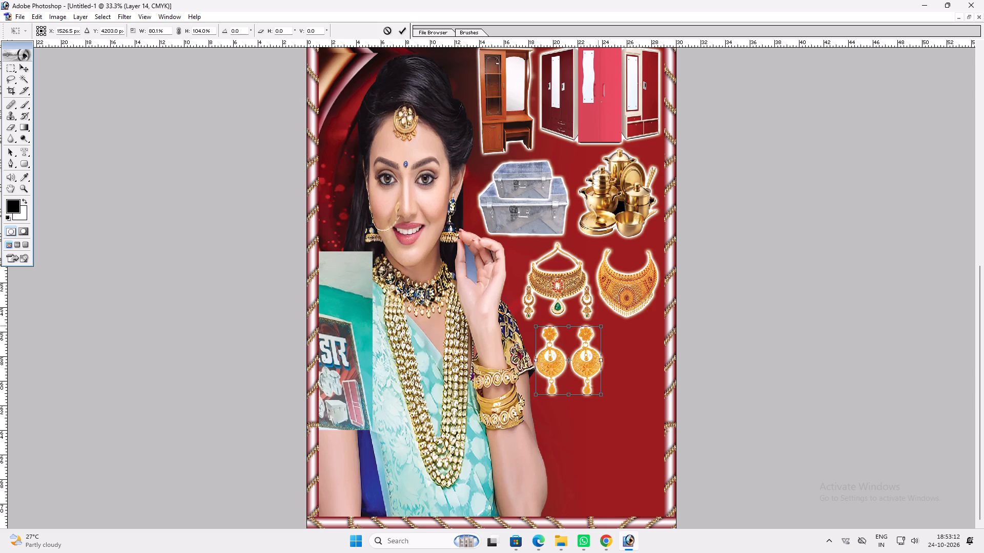
pyautogui.hotkey('shift', 'Return')
pyautogui.press('v')
# Move the jhumka earrings, long necklace and gold ring together from the text area into the banner's lower part.
pyautogui.click(604, 349)
pyautogui.press('space')
pyautogui.press('space')
pyautogui.press('space')
pyautogui.press('space')
pyautogui.press('space')
pyautogui.press('space')
pyautogui.press('space')
pyautogui.press('space')
pyautogui.press('space')
pyautogui.moveTo(612, 352); pyautogui.dragTo(605, 472)
pyautogui.moveTo(572, 195); pyautogui.dragTo(572, 220)
pyautogui.press('v')
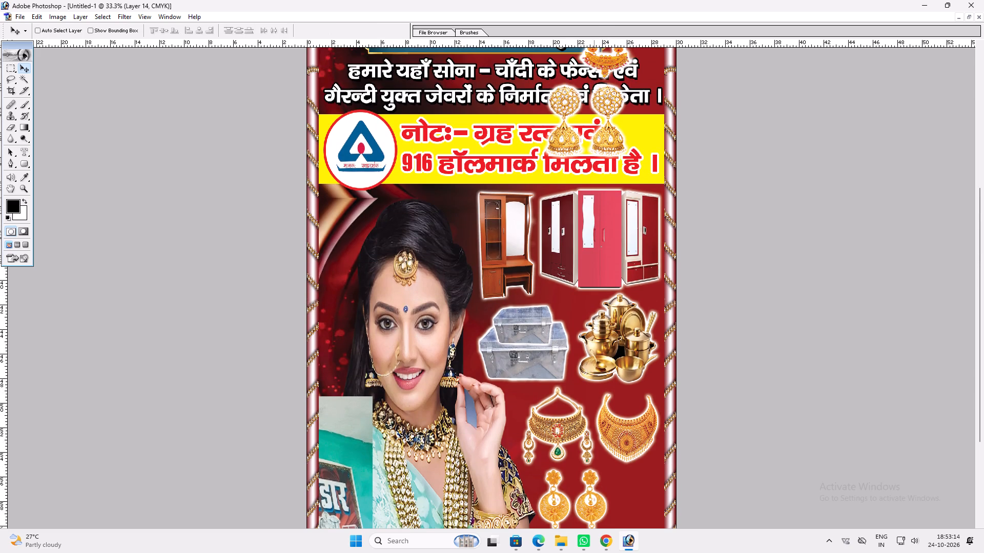
pyautogui.keyDown('ctrl'); pyautogui.click(606, 145); pyautogui.keyUp('ctrl')
pyautogui.moveTo(606, 145); pyautogui.dragTo(626, 391)
pyautogui.press('space')
pyautogui.moveTo(607, 414); pyautogui.dragTo(607, 175)
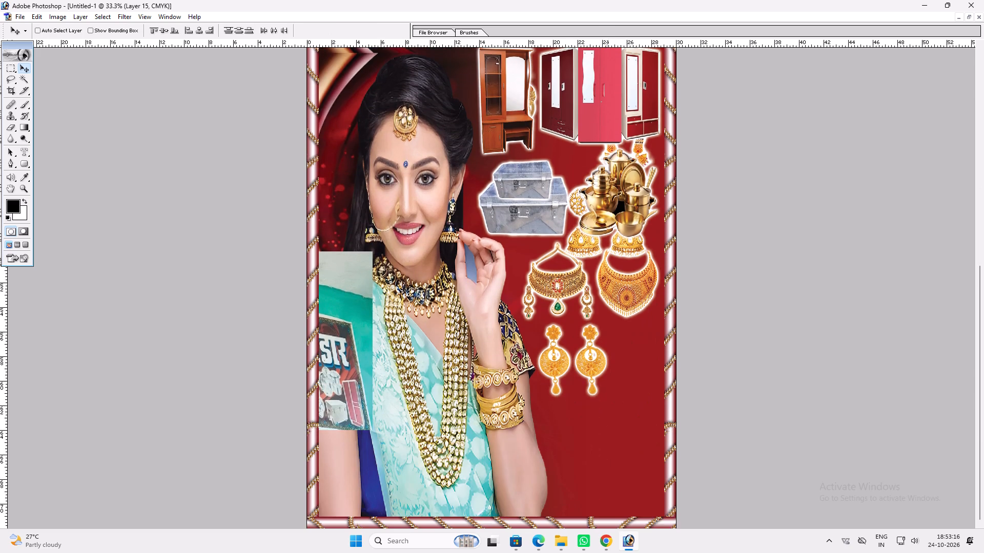
pyautogui.moveTo(628, 178); pyautogui.dragTo(624, 446)
pyautogui.press('v')
# Move the long gold necklace (Layer 12) beside the drop earrings under the broad necklace, and scale it down.
pyautogui.rightClick(623, 433)
pyautogui.click(634, 437)
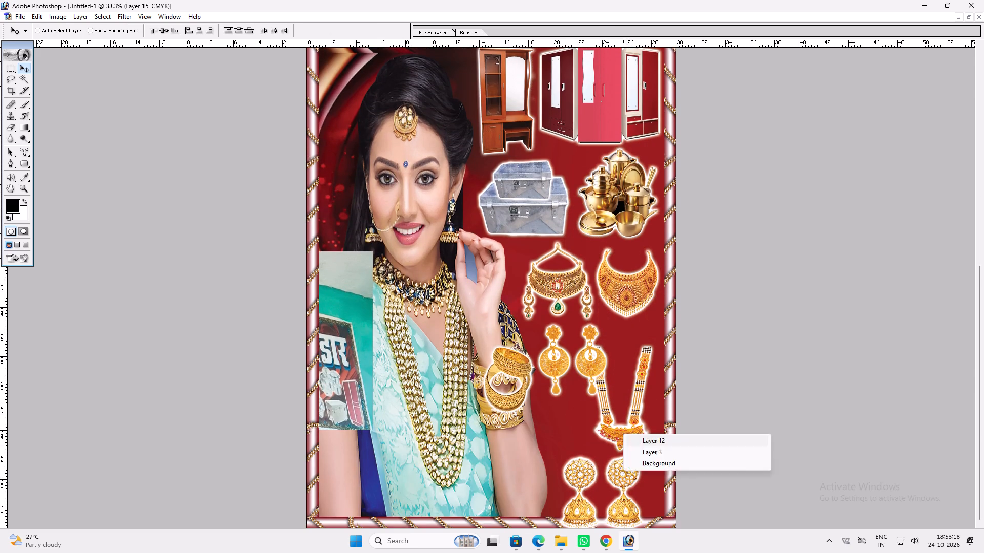
pyautogui.keyDown('ctrl'); pyautogui.keyDown('shift'); pyautogui.rightClick(622, 432); pyautogui.keyUp('shift'); pyautogui.keyUp('ctrl')
pyautogui.keyDown('ctrl'); pyautogui.keyDown('shift'); pyautogui.click(631, 436); pyautogui.keyUp('shift'); pyautogui.keyUp('ctrl')
pyautogui.moveTo(633, 439); pyautogui.dragTo(643, 416)
pyautogui.hotkey('ctrl', 't')
pyautogui.keyDown('alt'); pyautogui.keyDown('shift'); pyautogui.moveTo(661, 426); pyautogui.dragTo(653, 416); pyautogui.keyUp('shift'); pyautogui.keyUp('alt')
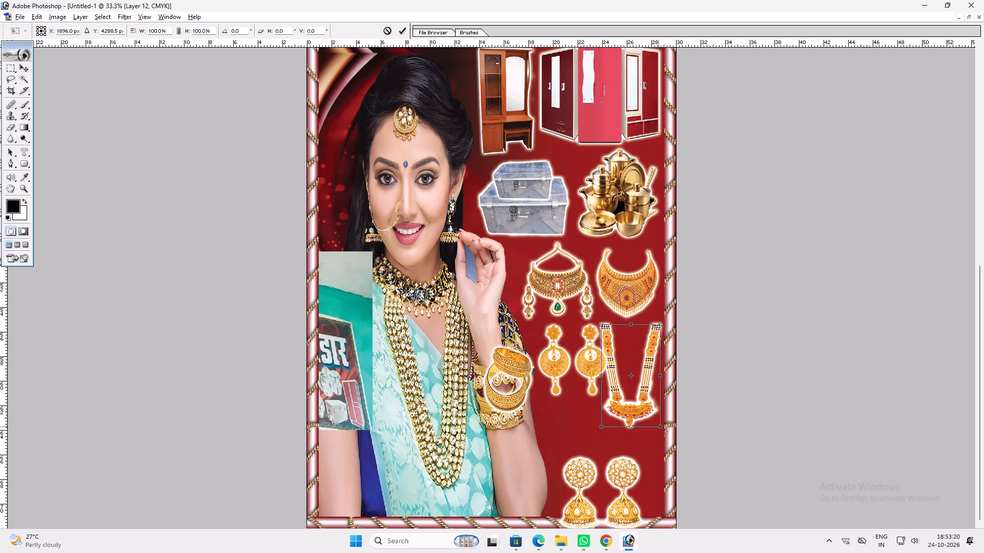
pyautogui.keyDown('alt'); pyautogui.keyDown('shift'); pyautogui.moveTo(653, 416); pyautogui.dragTo(650, 415); pyautogui.keyUp('shift'); pyautogui.keyUp('alt')
pyautogui.hotkey('shift', 'Return')
pyautogui.press('v')
pyautogui.moveTo(649, 411); pyautogui.dragTo(652, 397)
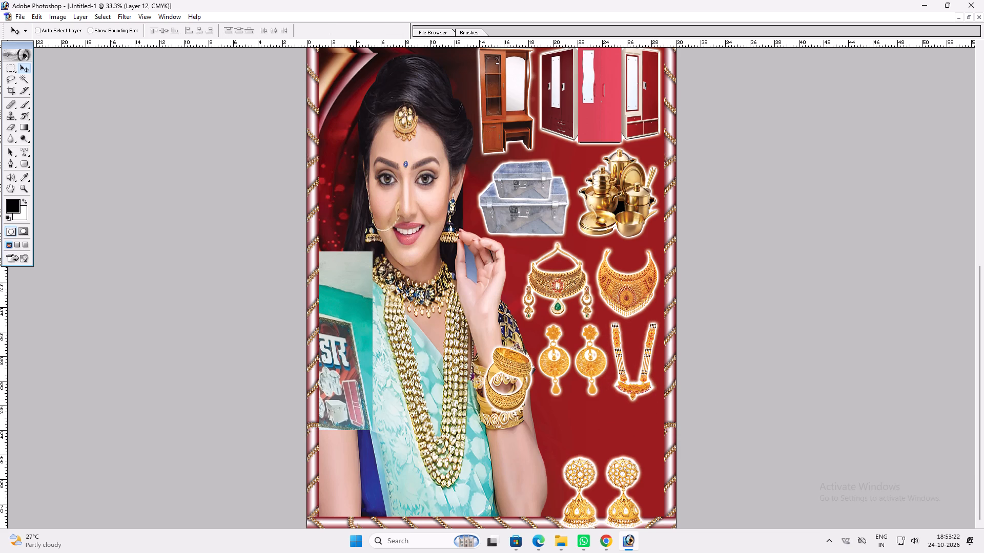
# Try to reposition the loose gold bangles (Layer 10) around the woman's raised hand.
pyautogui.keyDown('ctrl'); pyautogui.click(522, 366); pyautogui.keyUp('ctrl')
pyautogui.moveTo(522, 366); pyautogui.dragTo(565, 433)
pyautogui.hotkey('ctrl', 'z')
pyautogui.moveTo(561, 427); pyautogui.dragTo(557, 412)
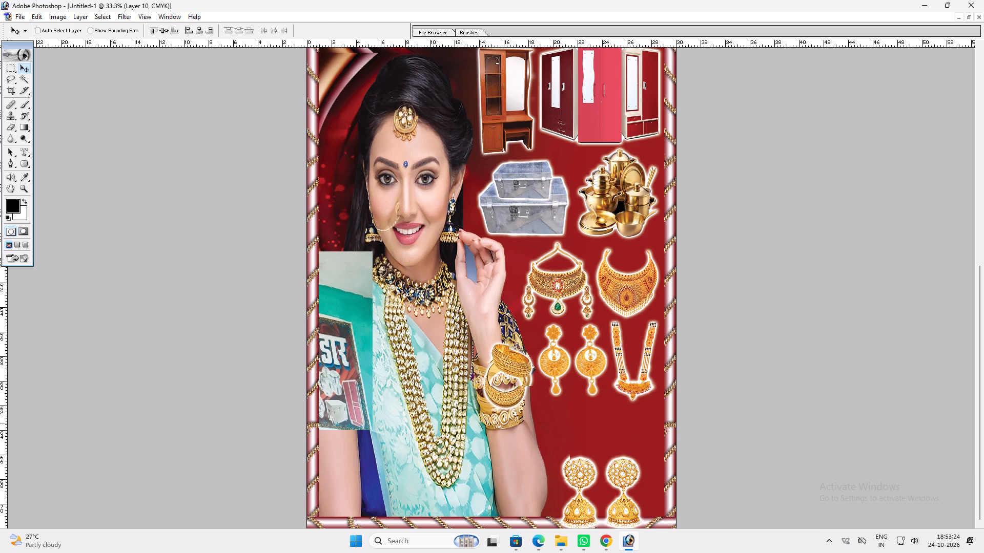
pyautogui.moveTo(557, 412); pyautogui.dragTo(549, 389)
# Move the jhumka earrings (Layer 15) up below the drop earrings, then stretch them taller and wider.
pyautogui.rightClick(569, 440)
pyautogui.click(582, 450)
pyautogui.keyDown('ctrl'); pyautogui.keyDown('shift'); pyautogui.rightClick(566, 446); pyautogui.keyUp('shift'); pyautogui.keyUp('ctrl')
pyautogui.keyDown('ctrl'); pyautogui.keyDown('shift'); pyautogui.click(578, 452); pyautogui.keyUp('shift'); pyautogui.keyUp('ctrl')
pyautogui.moveTo(576, 454); pyautogui.dragTo(576, 466)
pyautogui.click(576, 467)
pyautogui.hotkey('ctrl', 't')
pyautogui.moveTo(587, 440); pyautogui.dragTo(591, 421)
pyautogui.keyDown('shift'); pyautogui.moveTo(632, 416); pyautogui.dragTo(635, 416); pyautogui.keyUp('shift')
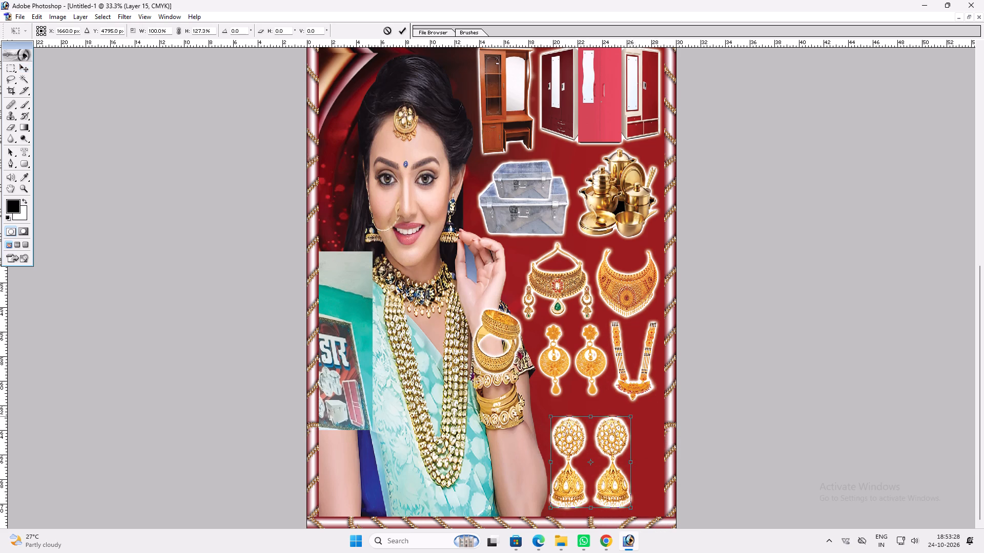
pyautogui.keyDown('shift'); pyautogui.moveTo(635, 416); pyautogui.dragTo(642, 412); pyautogui.keyUp('shift')
pyautogui.keyDown('shift'); pyautogui.moveTo(637, 428); pyautogui.dragTo(646, 426); pyautogui.keyUp('shift')
pyautogui.hotkey('shift', 'Return')
# Nudge the jhumka earrings into place under the drop earrings and long necklace, and enlarge them slightly.
pyautogui.press('v')
pyautogui.moveTo(627, 430); pyautogui.dragTo(634, 428)
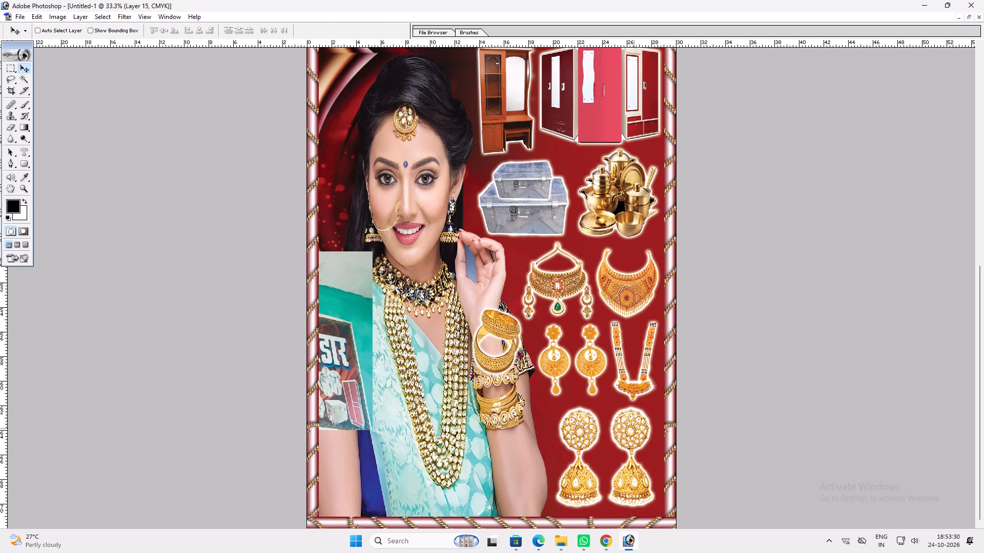
pyautogui.moveTo(634, 428); pyautogui.dragTo(632, 426)
pyautogui.hotkey('ctrl', 't')
pyautogui.keyDown('shift'); pyautogui.moveTo(654, 500); pyautogui.dragTo(660, 507); pyautogui.keyUp('shift')
pyautogui.hotkey('shift', 'Return')
pyautogui.press('v')
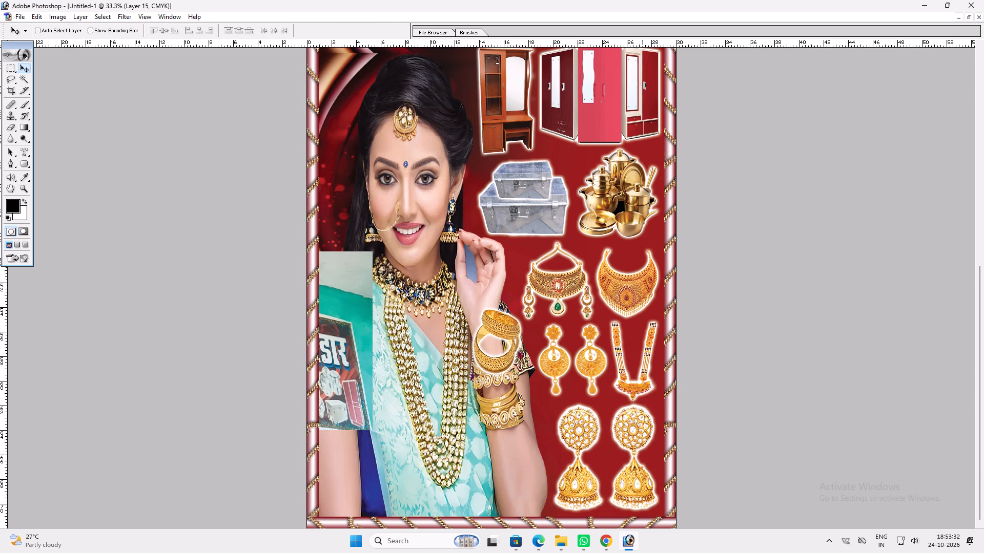
# Pull the loose gold bangles (Layer 10) off the woman's hand and delete their layer.
pyautogui.keyDown('ctrl'); pyautogui.click(501, 362); pyautogui.keyUp('ctrl')
pyautogui.moveTo(501, 362); pyautogui.dragTo(523, 330)
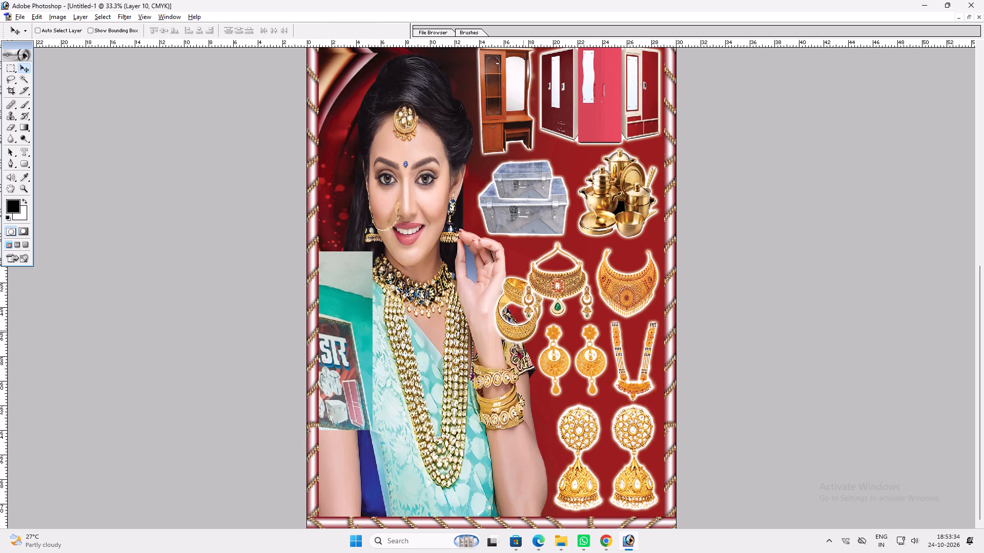
pyautogui.hotkey('alt', 'l')
pyautogui.hotkey('alt', 'l')
pyautogui.hotkey('alt', 'l')
# Scale the wardrobe group (Layer 19) down slightly, to about 97% width and 94% height.
pyautogui.press('space')
pyautogui.press('space')
pyautogui.press('space')
pyautogui.press('space')
pyautogui.press('space')
pyautogui.press('space')
pyautogui.press('space')
pyautogui.press('space')
pyautogui.press('space')
pyautogui.press('space')
pyautogui.press('space')
pyautogui.press('space')
pyautogui.press('space')
pyautogui.press('space')
pyautogui.press('space')
pyautogui.press('space')
pyautogui.moveTo(523, 330); pyautogui.dragTo(530, 467)
pyautogui.keyDown('ctrl'); pyautogui.click(594, 258); pyautogui.keyUp('ctrl')
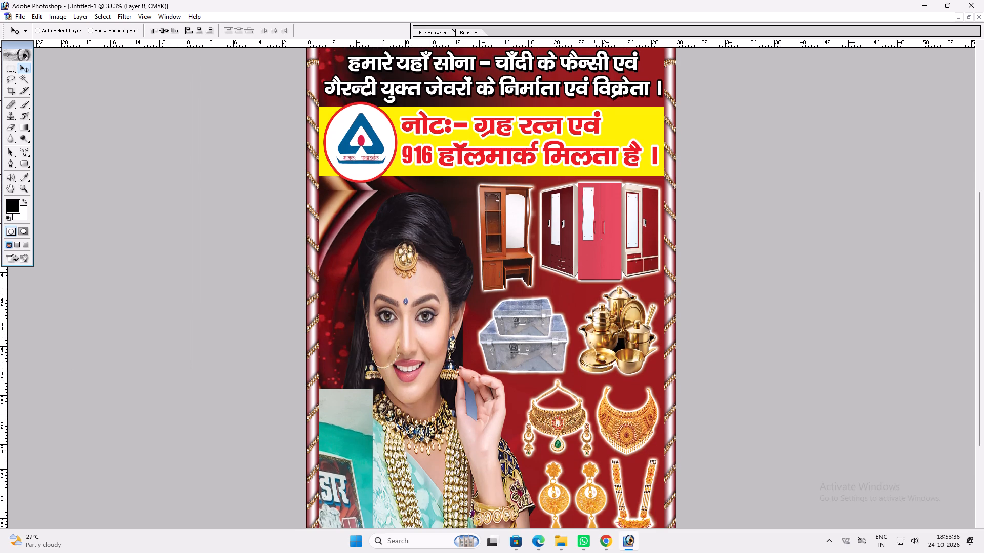
pyautogui.hotkey('ctrl', 't')
pyautogui.keyDown('shift'); pyautogui.moveTo(662, 278); pyautogui.dragTo(655, 279); pyautogui.keyUp('shift')
pyautogui.keyDown('shift'); pyautogui.click(653, 258); pyautogui.keyUp('shift')
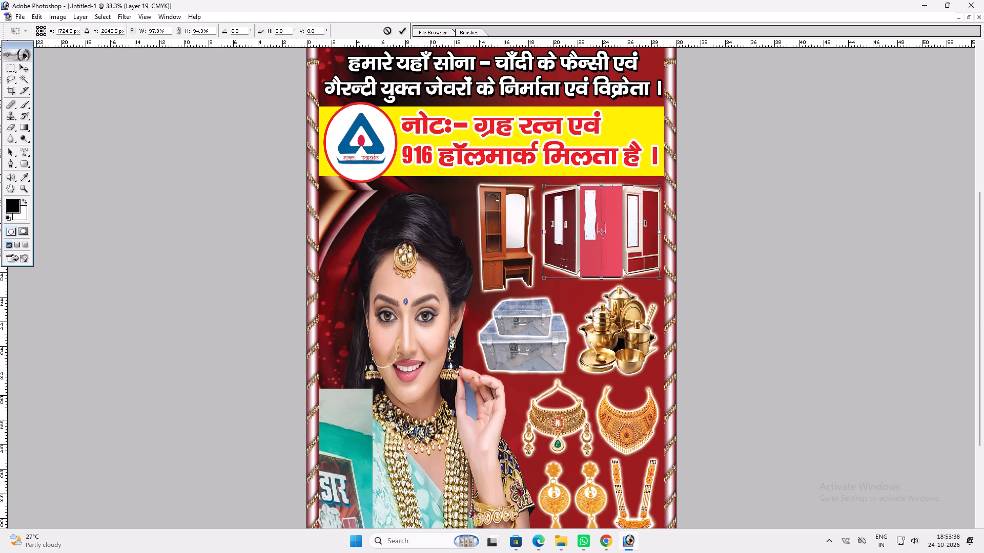
pyautogui.press('Return')
pyautogui.press('v')
# Move 916 up to the end of the yellow note's first line and indent the second line with spaces.
pyautogui.press('t')
pyautogui.click(438, 148)
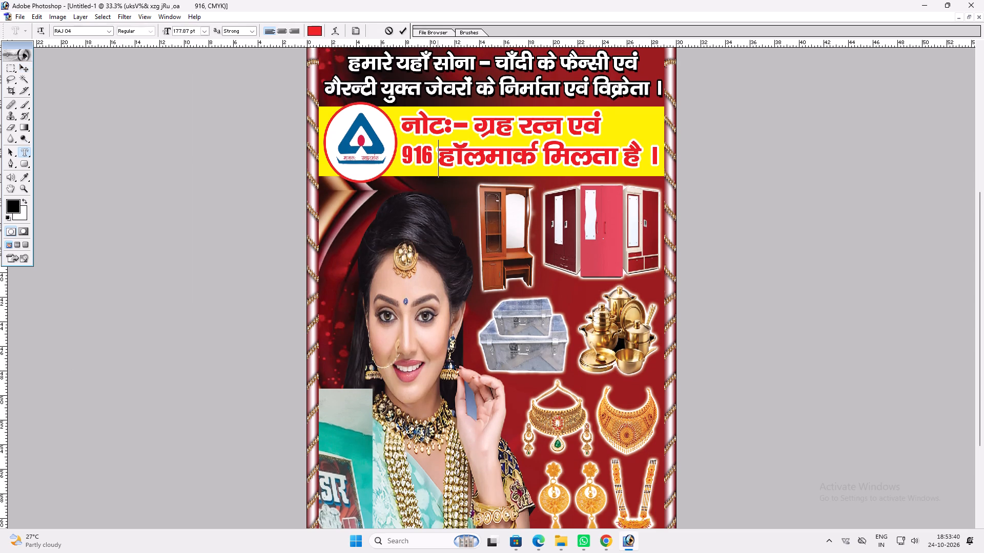
pyautogui.press('Return')
pyautogui.press('Up')
pyautogui.press('Home')
pyautogui.press('BackSpace')
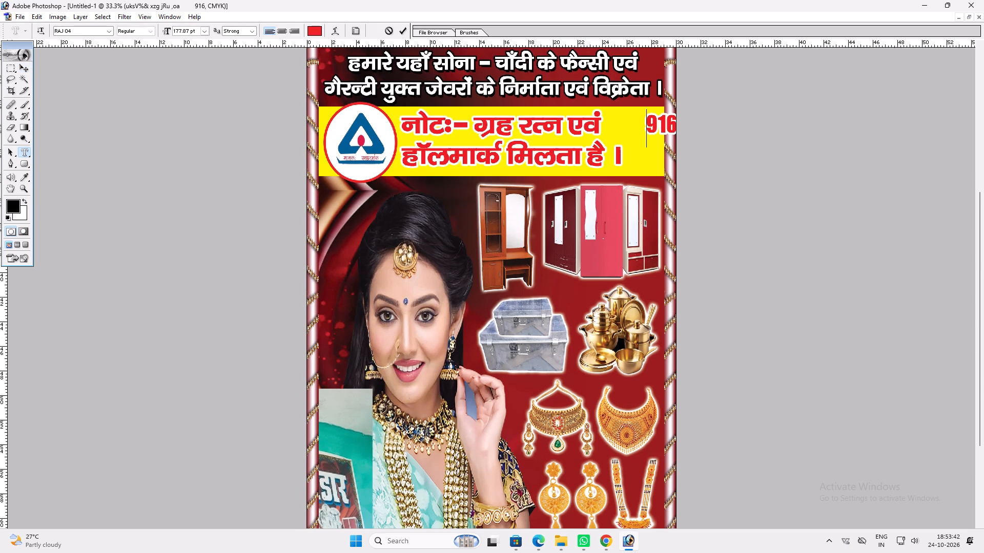
pyautogui.moveTo(644, 125); pyautogui.dragTo(607, 134)
pyautogui.press('BackSpace')
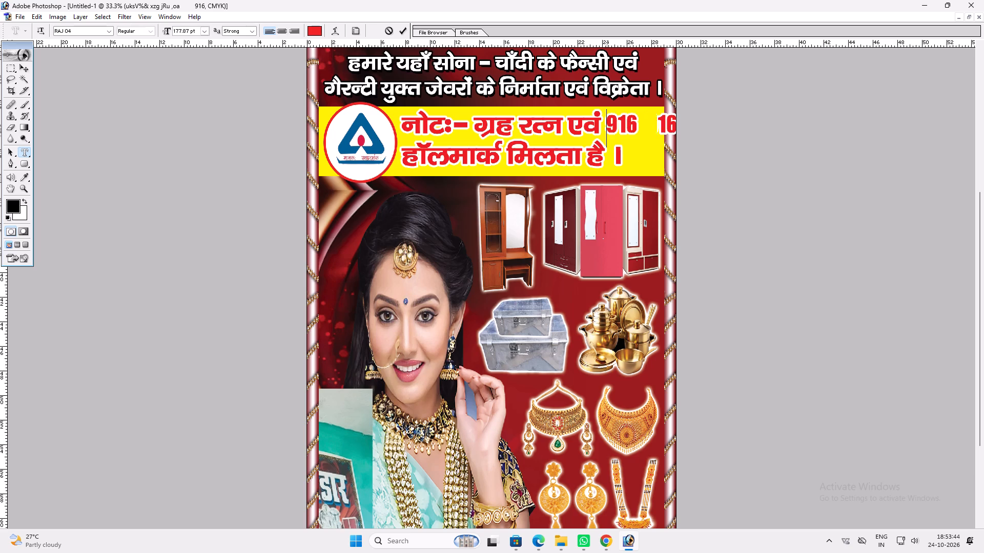
pyautogui.press('space')
pyautogui.click(411, 158)
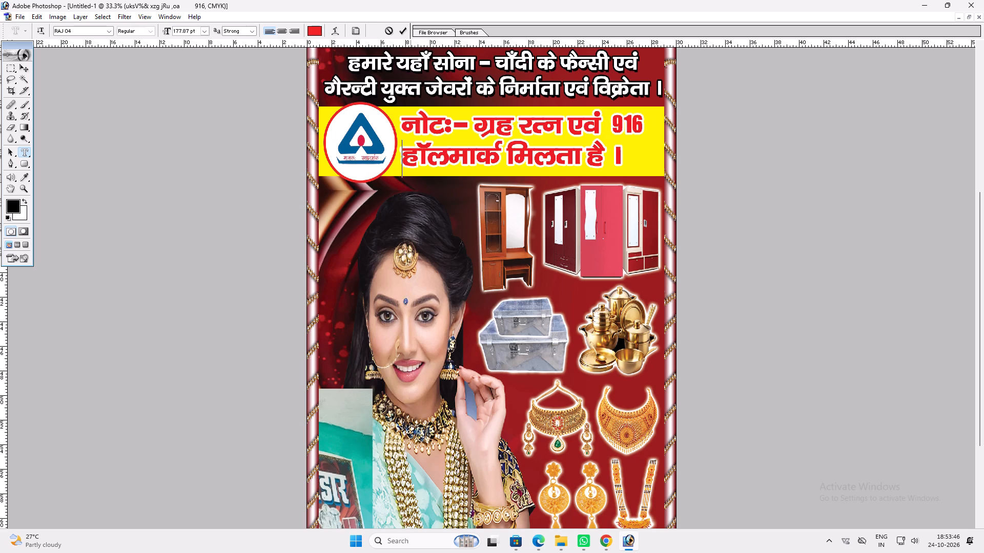
pyautogui.press('space')
pyautogui.press('space')
pyautogui.press('Return')
# Widen the red two-line note text slightly so it fills the yellow strip beside the round logo.
pyautogui.hotkey('ctrl', 't')
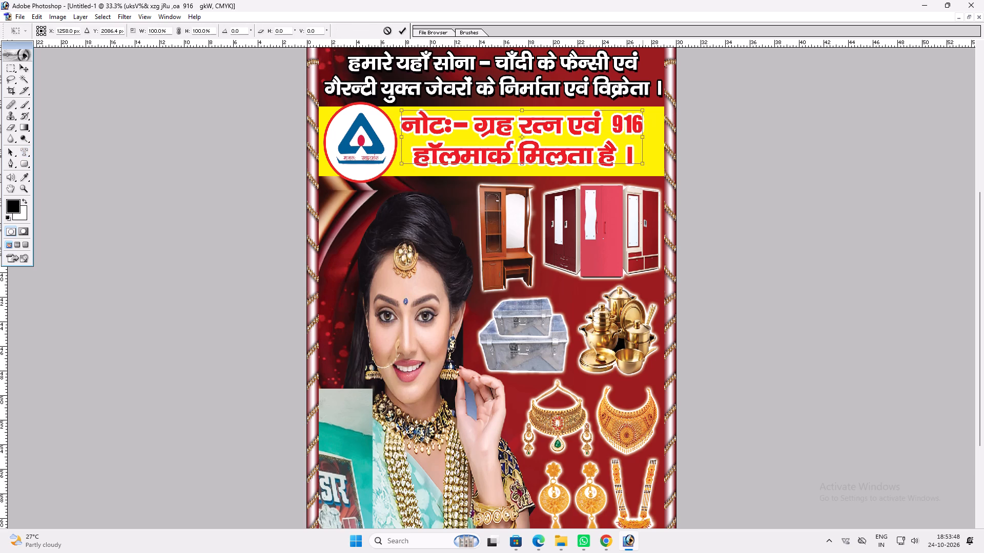
pyautogui.keyDown('shift'); pyautogui.moveTo(646, 127); pyautogui.dragTo(656, 125); pyautogui.keyUp('shift')
pyautogui.hotkey('shift', 'Return')
pyautogui.write('vv')
pyautogui.press('space')
pyautogui.press('space')
pyautogui.press('space')
pyautogui.press('space')
pyautogui.press('space')
pyautogui.press('space')
pyautogui.press('space')
pyautogui.press('space')
pyautogui.press('space')
pyautogui.press('space')
pyautogui.press('space')
pyautogui.press('space')
pyautogui.press('space')
pyautogui.press('space')
pyautogui.press('space')
pyautogui.press('space')
pyautogui.press('space')
pyautogui.press('space')
pyautogui.press('space')
pyautogui.press('space')
pyautogui.rightClick(594, 135)
pyautogui.moveTo(603, 137); pyautogui.dragTo(608, 137)
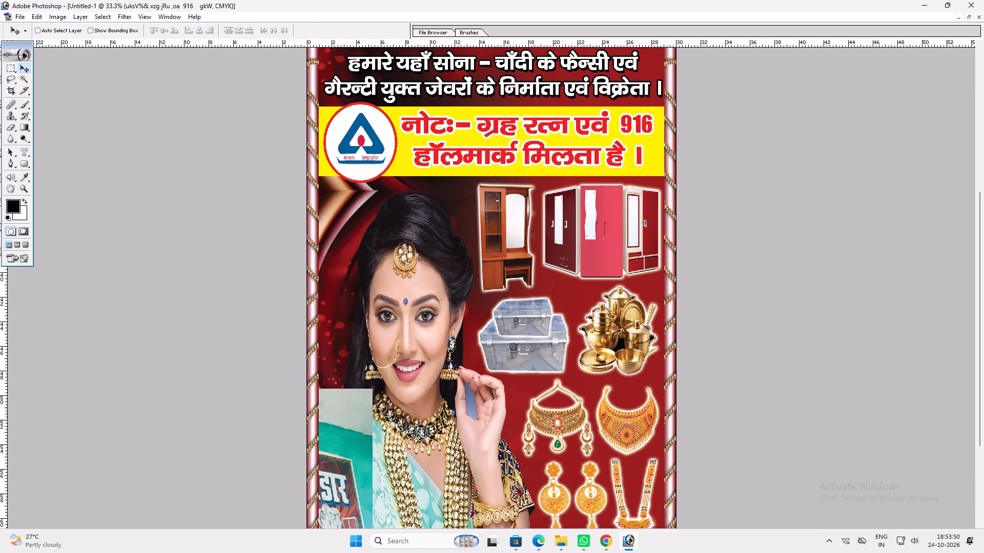
pyautogui.rightClick(598, 136)
pyautogui.click(614, 136)
pyautogui.moveTo(608, 134); pyautogui.dragTo(613, 136, button='right')
pyautogui.click(629, 140)
pyautogui.press('v')
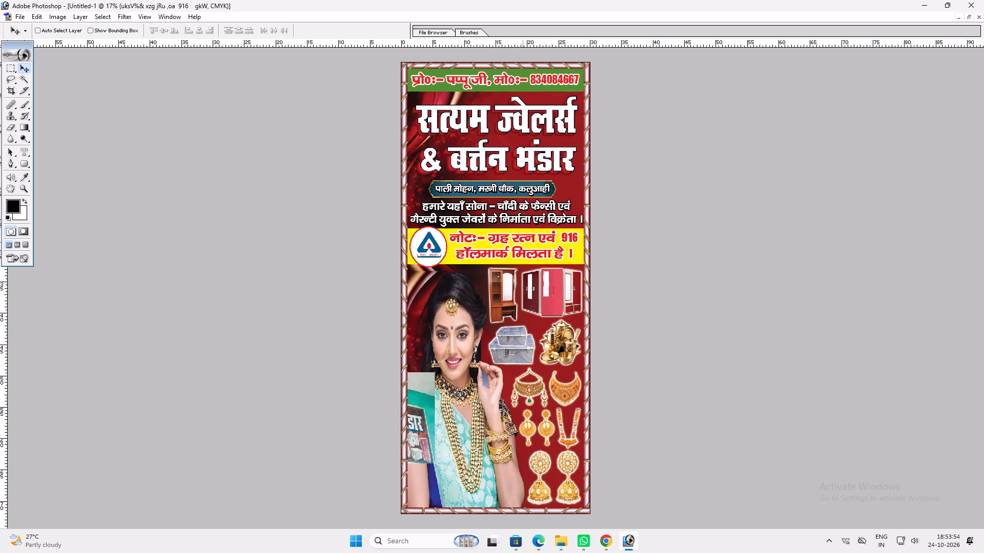
# Fit the whole banner in view and capture a screenshot snip of it.
pyautogui.hotkey('ctrl', '0')
pyautogui.press('v')
pyautogui.press('Print')
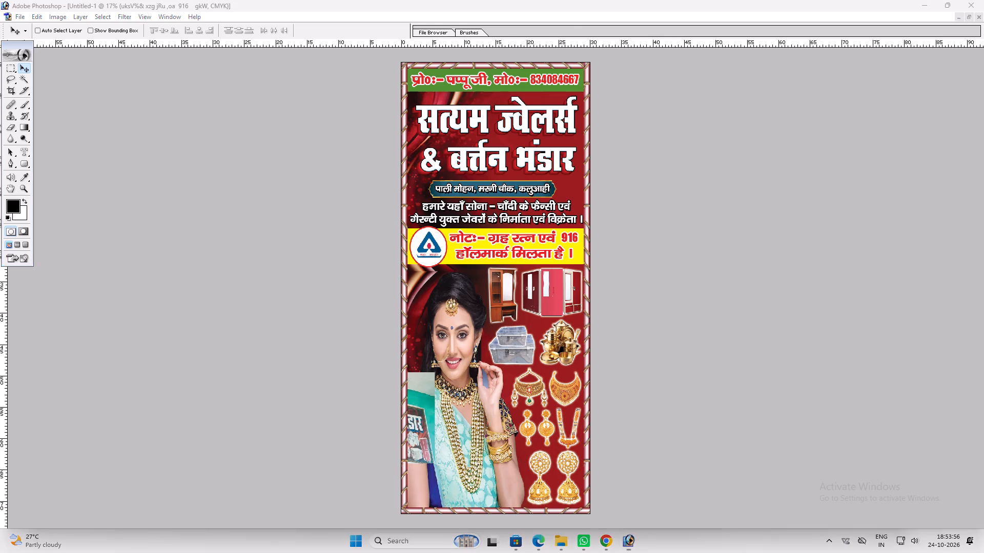
pyautogui.moveTo(399, 60); pyautogui.dragTo(592, 505)
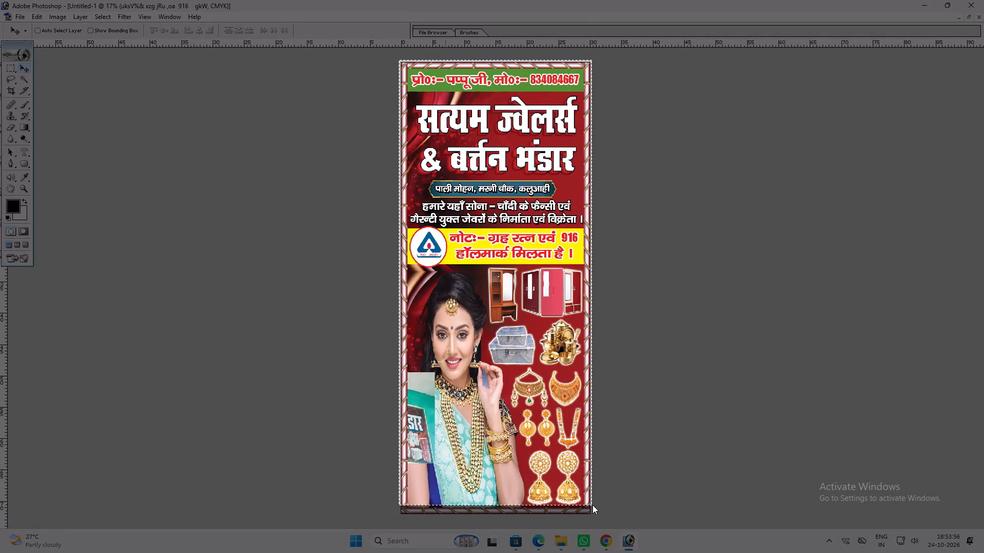
pyautogui.moveTo(592, 505); pyautogui.dragTo(591, 514)
pyautogui.press('v')
# Shift the shop reference photo (Layer 2) upward and send it to the back, behind the banner artwork.
pyautogui.keyDown('ctrl'); pyautogui.click(426, 435); pyautogui.keyUp('ctrl')
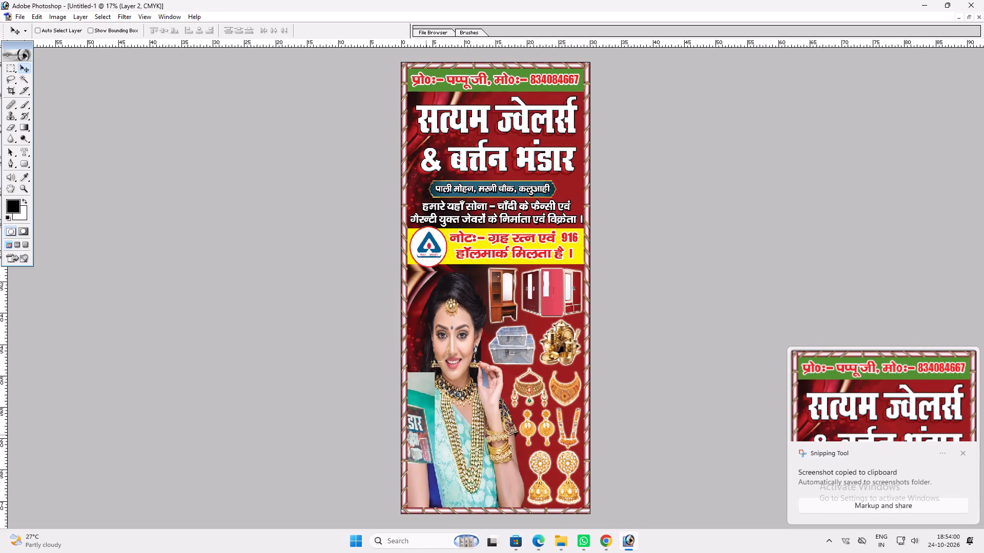
pyautogui.moveTo(423, 431); pyautogui.dragTo(421, 373)
pyautogui.hotkey('ctrl', 'shift', '[')
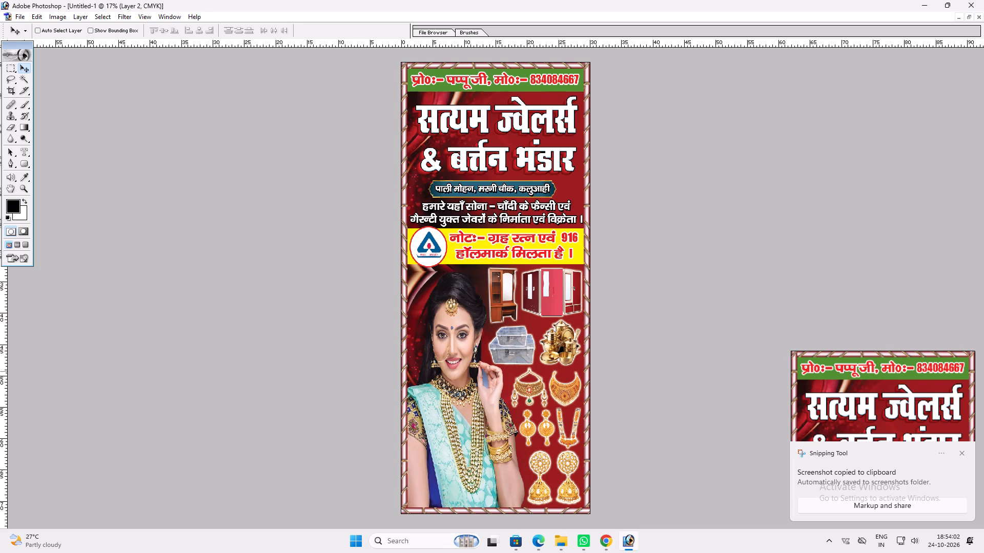
# Capture a new screenshot snip of the whole banner with the reference photo hidden.
pyautogui.press('Print')
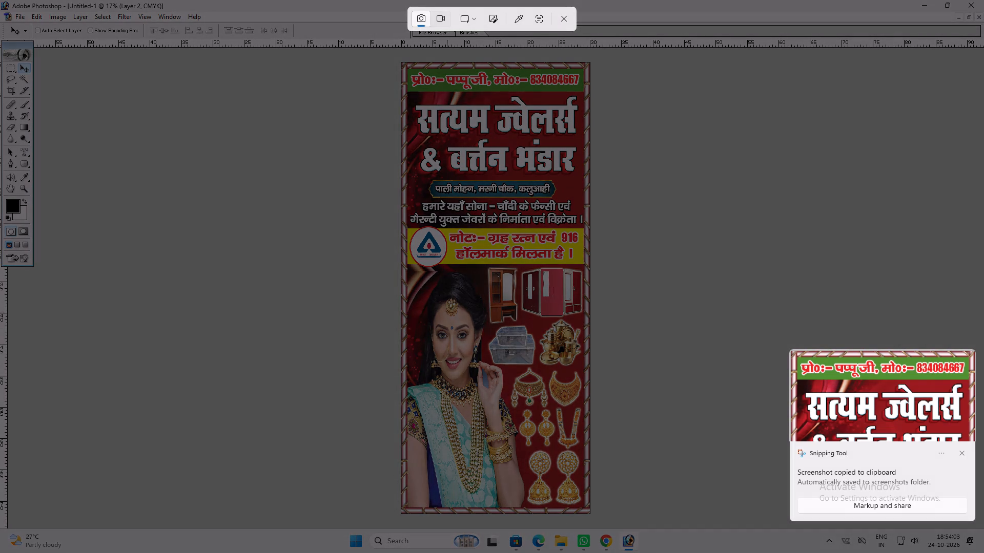
pyautogui.moveTo(402, 60); pyautogui.dragTo(589, 516)
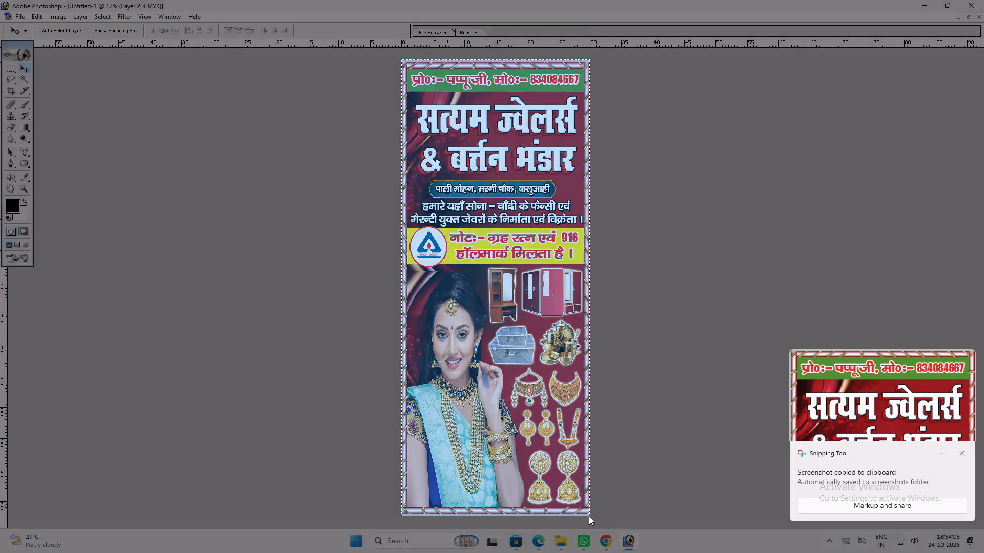